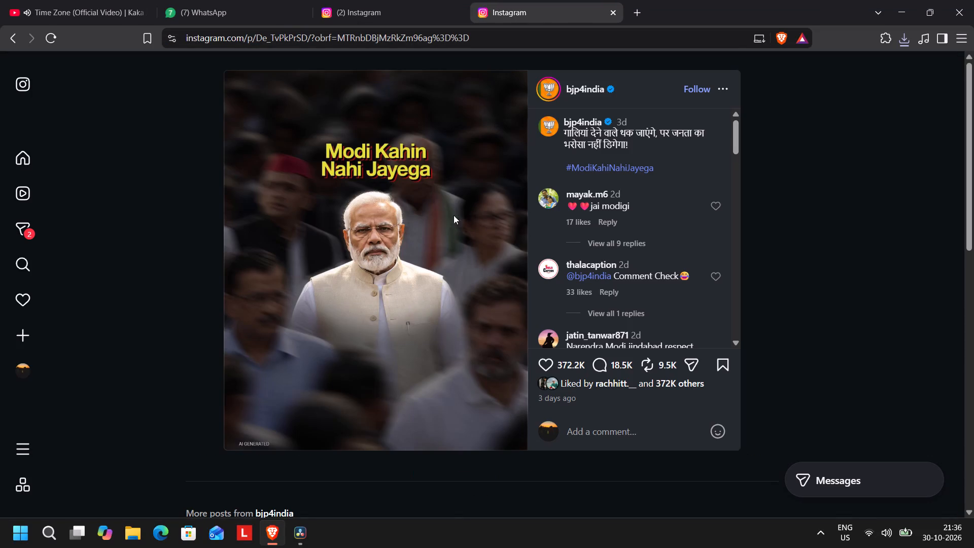
Copy the web address of the open bjp4india Instagram post.
left_click(357, 42)
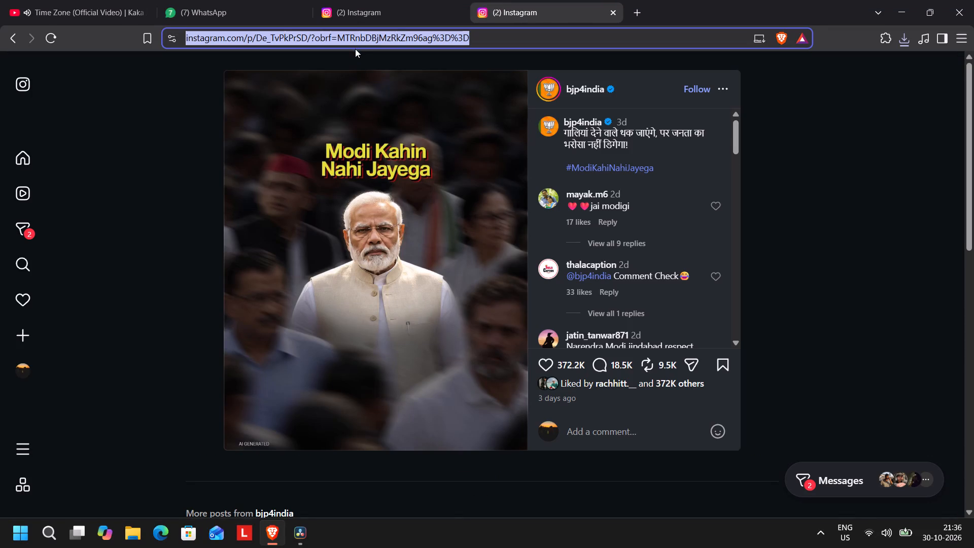
key("ctrl+c")
key("ctrl+c")
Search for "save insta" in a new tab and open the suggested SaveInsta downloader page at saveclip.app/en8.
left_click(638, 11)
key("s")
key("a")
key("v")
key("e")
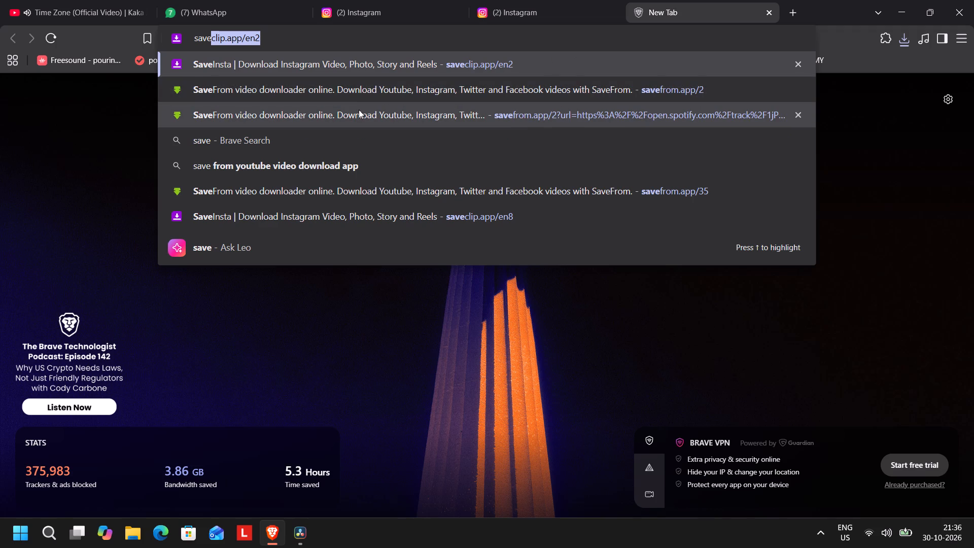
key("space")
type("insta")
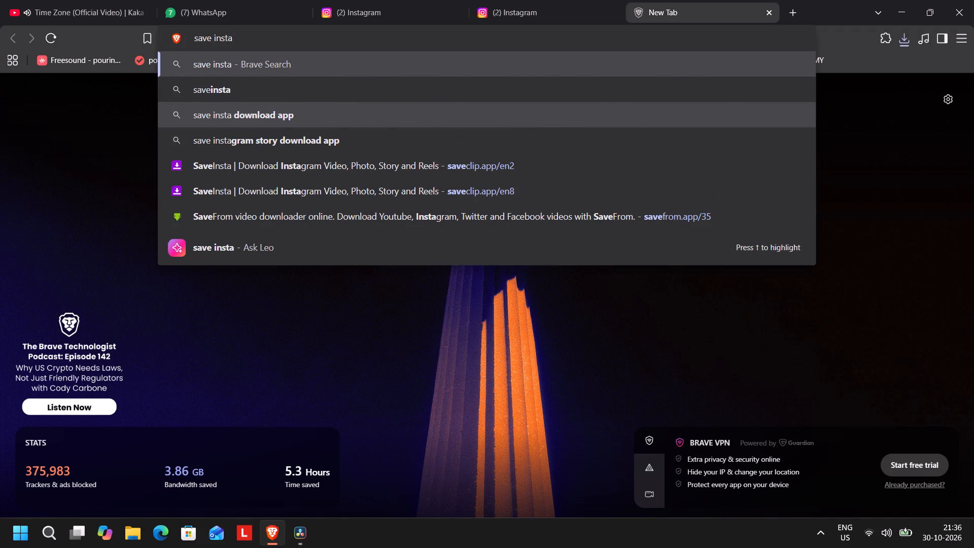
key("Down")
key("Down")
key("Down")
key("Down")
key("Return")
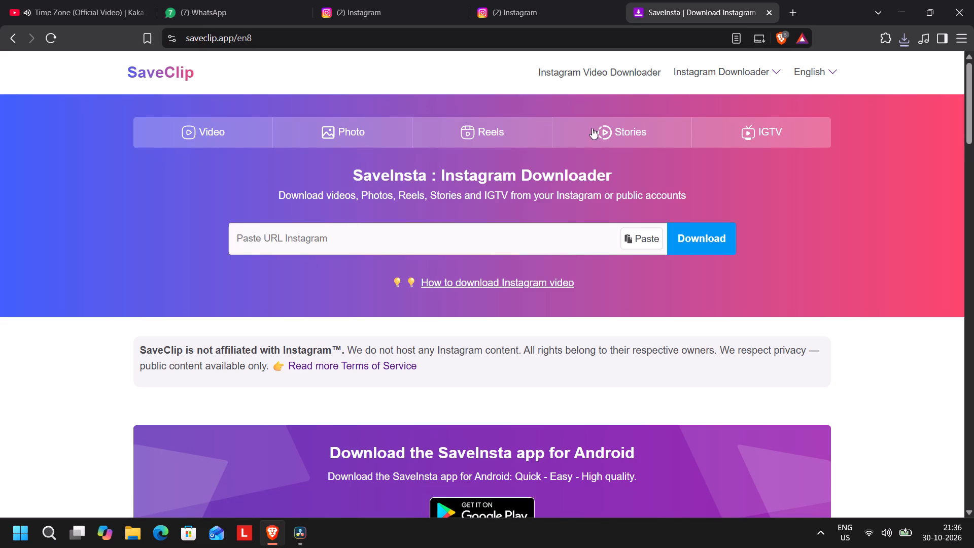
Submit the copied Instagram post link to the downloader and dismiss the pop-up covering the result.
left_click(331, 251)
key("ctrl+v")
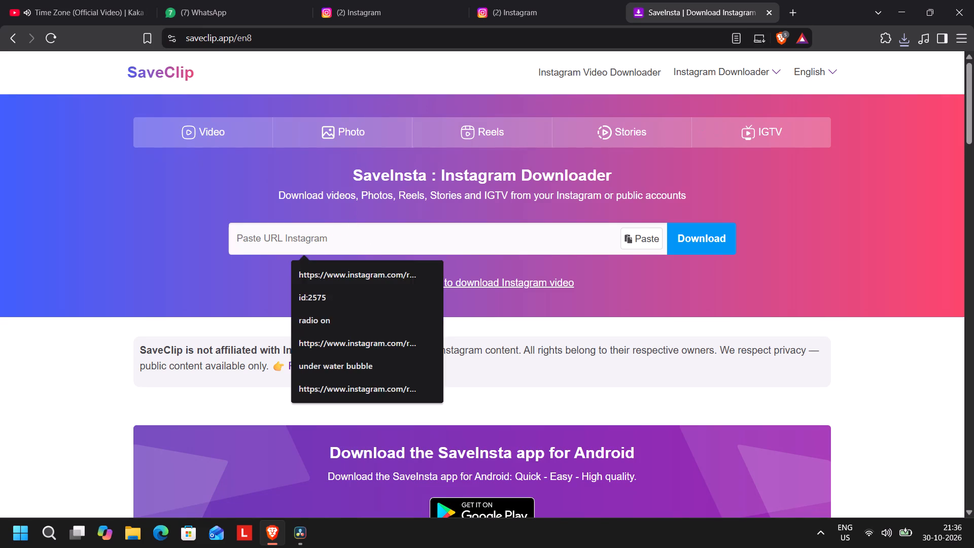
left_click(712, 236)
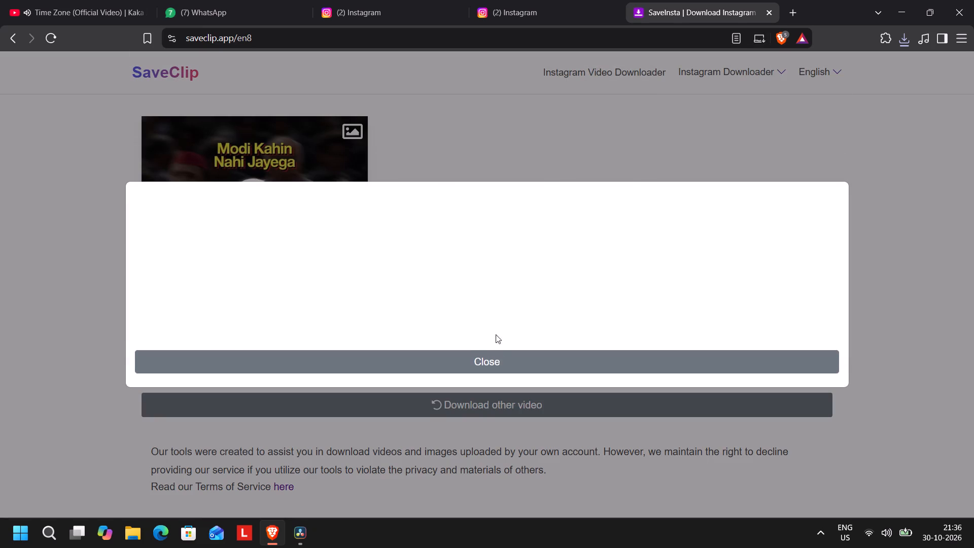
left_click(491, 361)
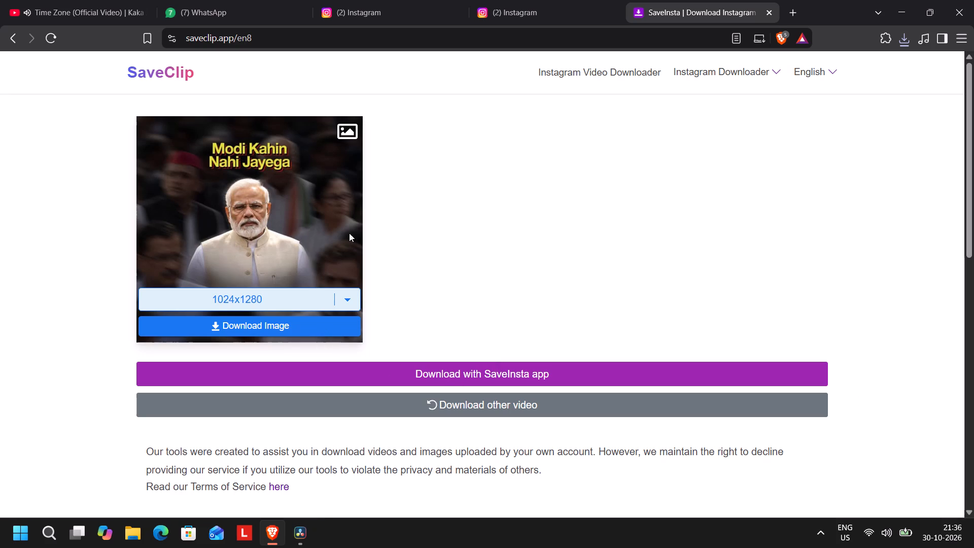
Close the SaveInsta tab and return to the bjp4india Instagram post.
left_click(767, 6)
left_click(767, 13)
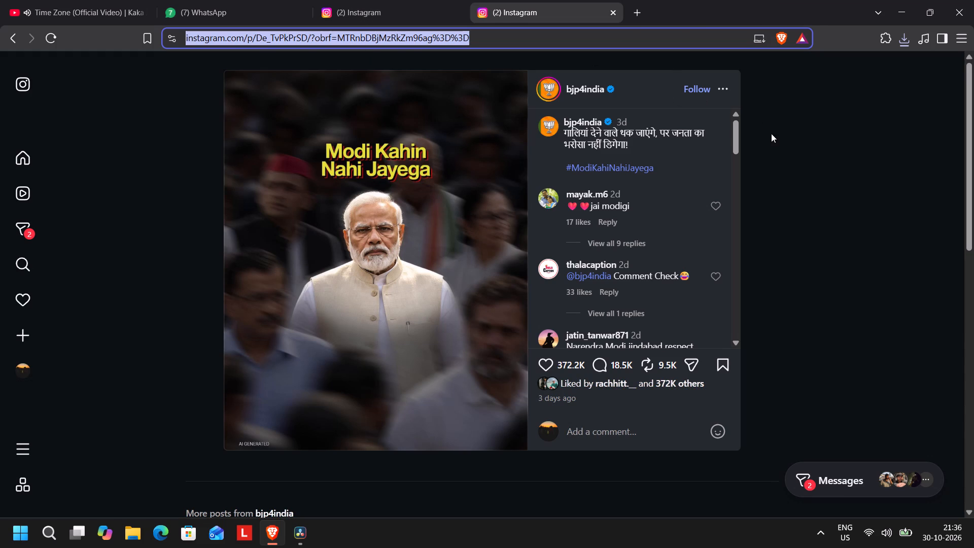
Select the web address text of the open bjp4india post again.
left_click(771, 133)
double_click(392, 39)
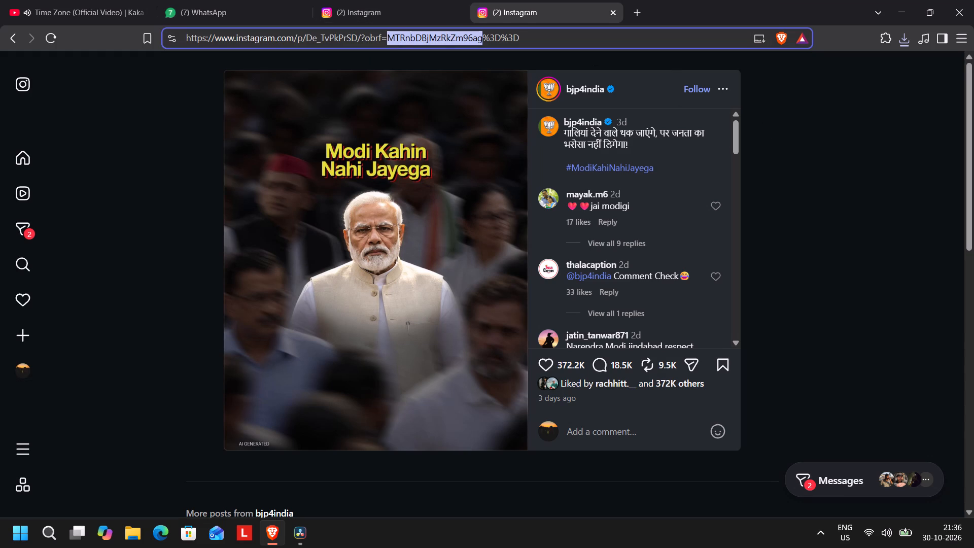
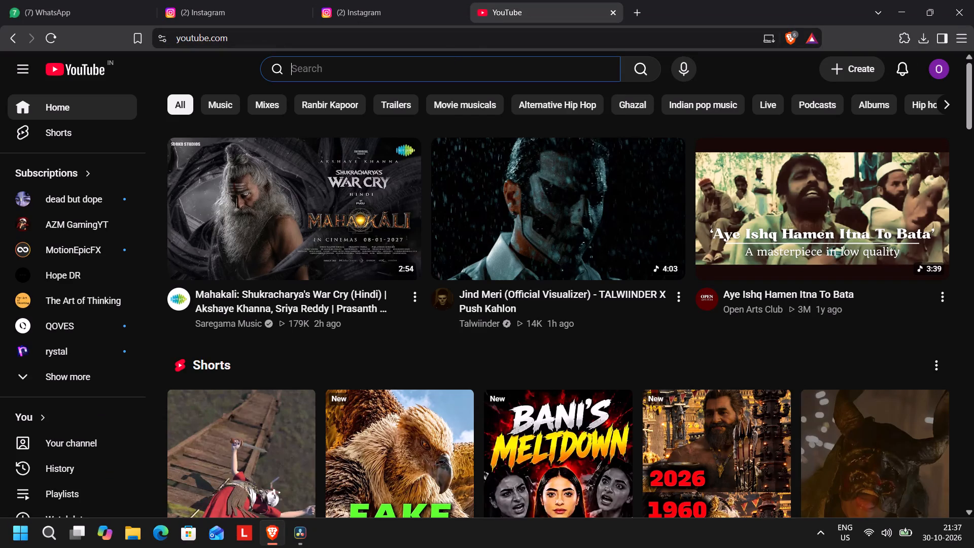
Search YouTube for "the modi kid".
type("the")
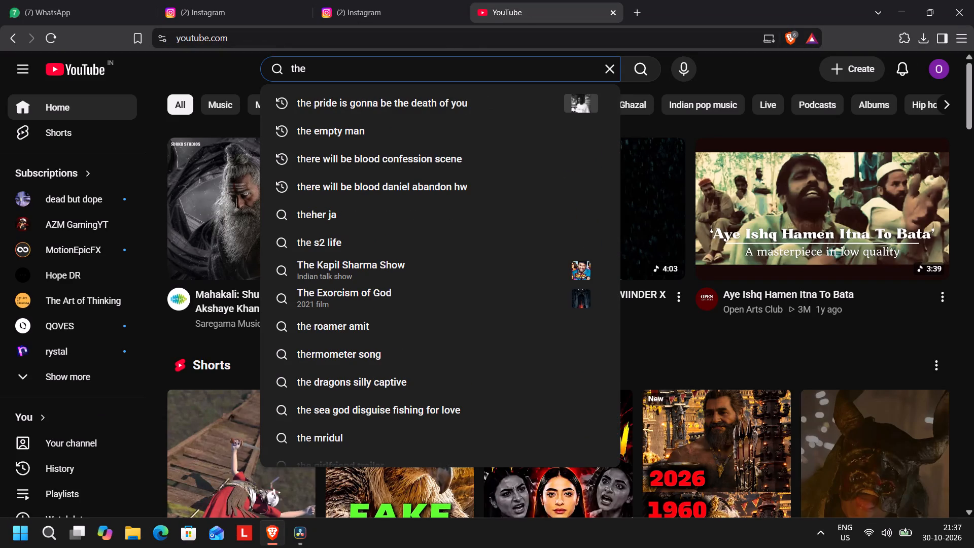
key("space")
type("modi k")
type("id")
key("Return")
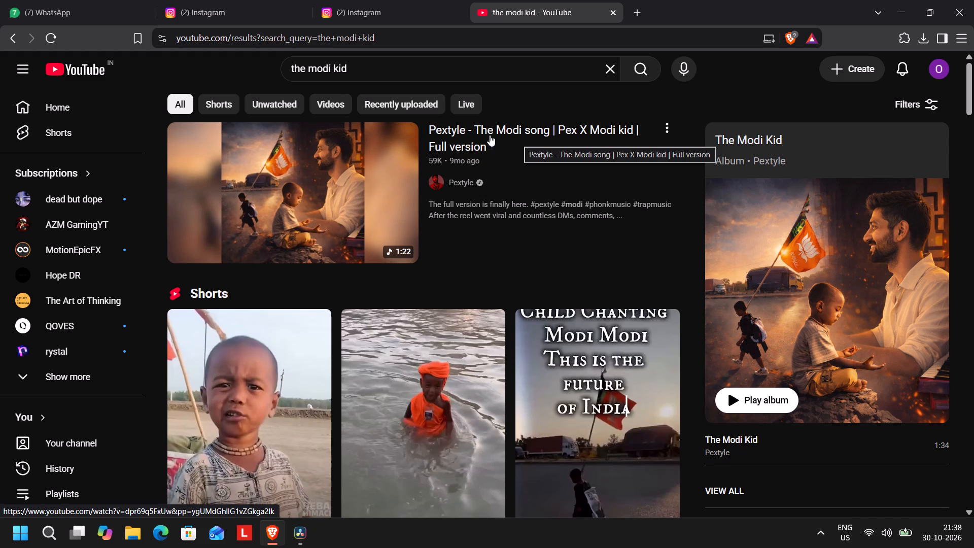
Open the full version video of Pextyle's "The Modi song | Pex X Modi kid" from the search results.
left_click(322, 169)
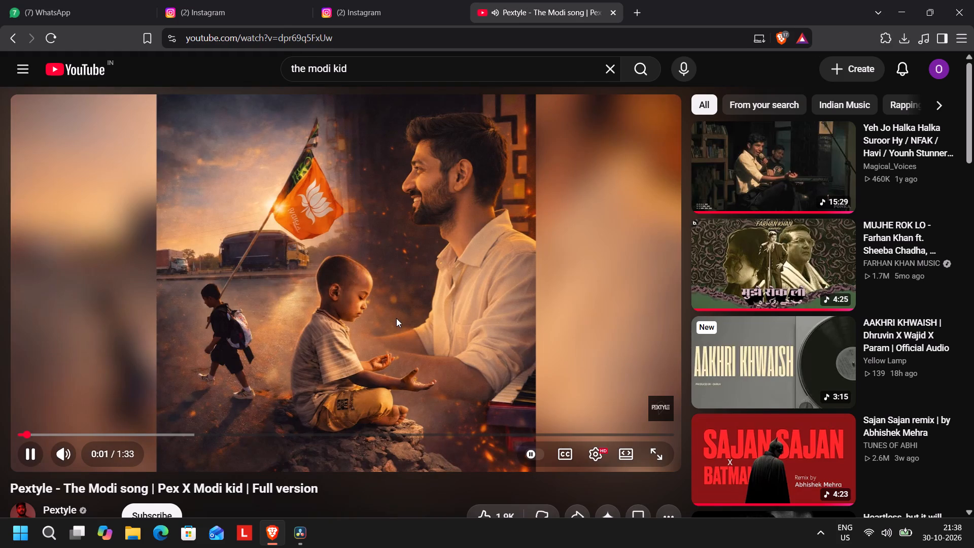
Listen to part of the Modi song video from about 0:49 at a lowered volume, and leave it paused.
left_click(396, 318)
left_click(370, 431)
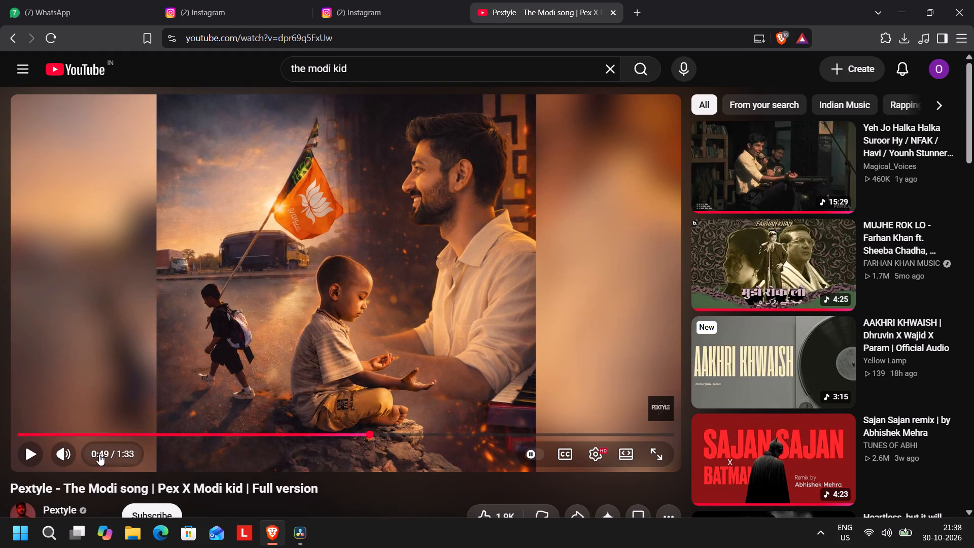
left_click(92, 451)
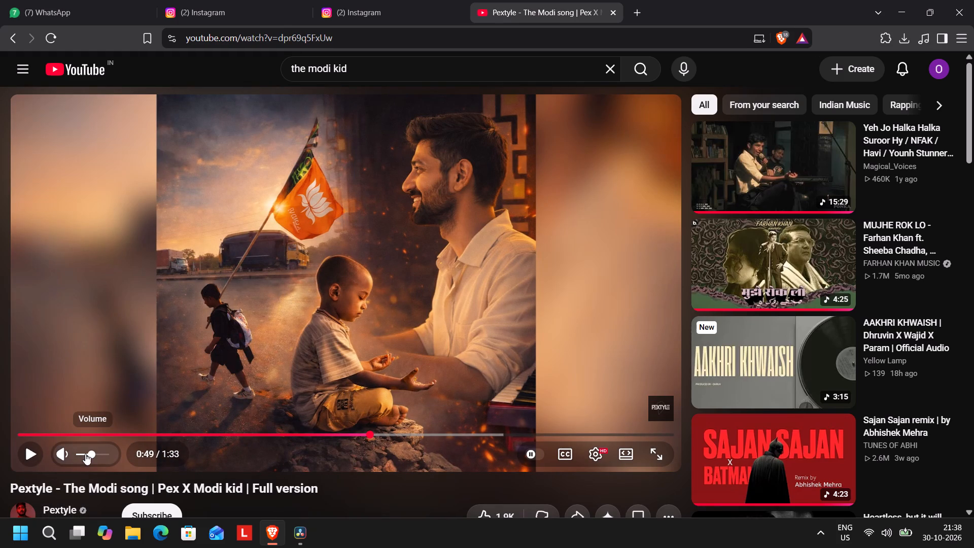
left_click(85, 454)
left_click(23, 450)
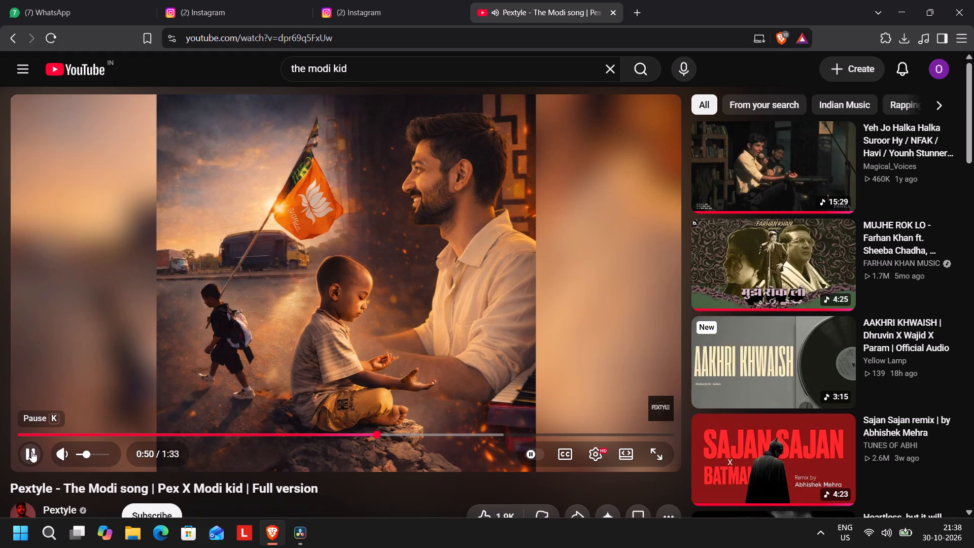
left_click(31, 451)
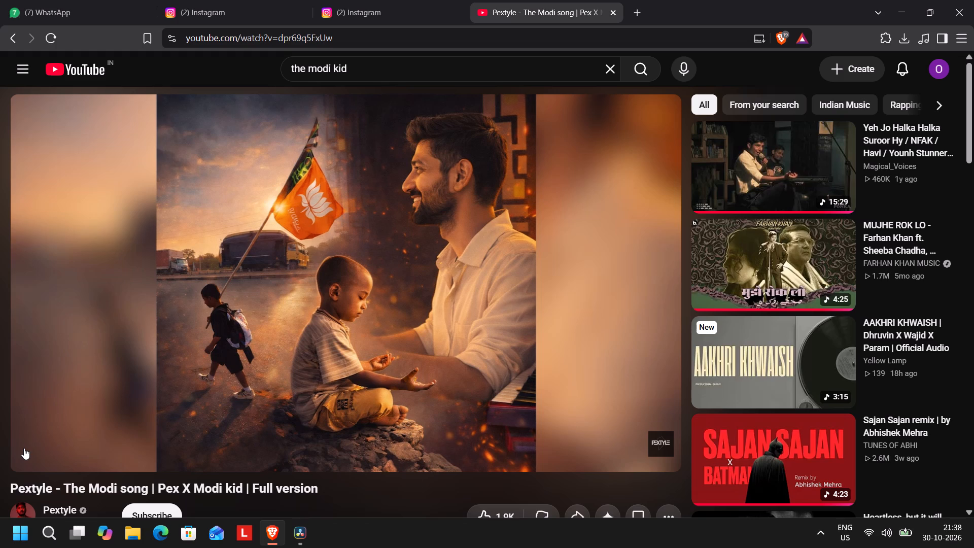
Close the YouTube video page to return to the bjp4india "Modi Kahin Nahi Jayega" Instagram post.
key("ctrl+w")
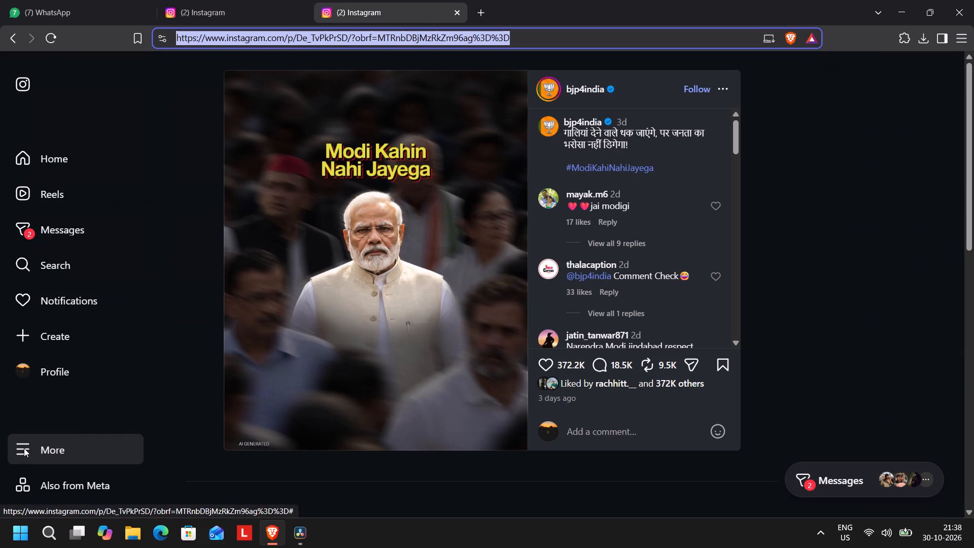
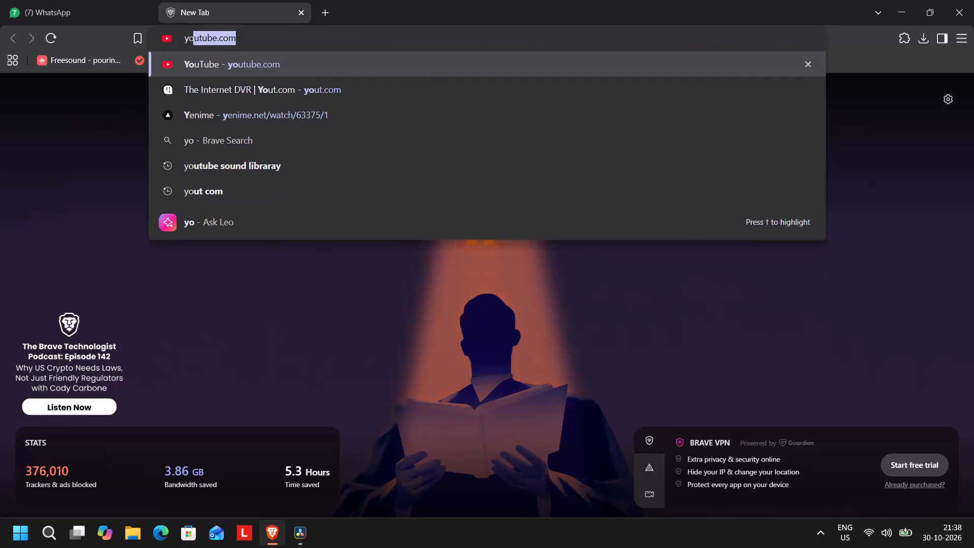
Open the YouTube home page at youtube.com in the new browser tab.
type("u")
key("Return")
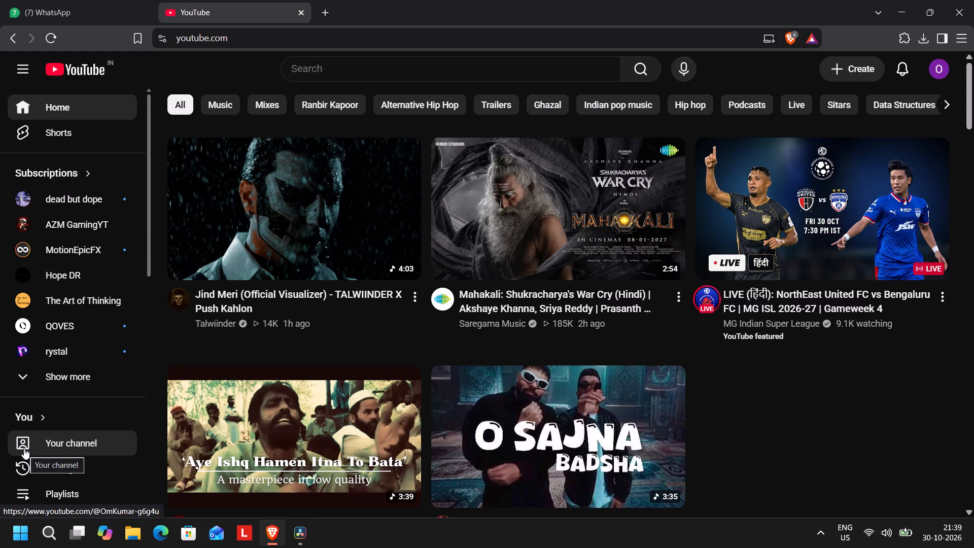
Browse the recommended videos and Shorts on the YouTube home feed for something to watch.
scroll(0, 484, "down", 2, "ctrl")
scroll(770, 488, "up", 1, "ctrl")
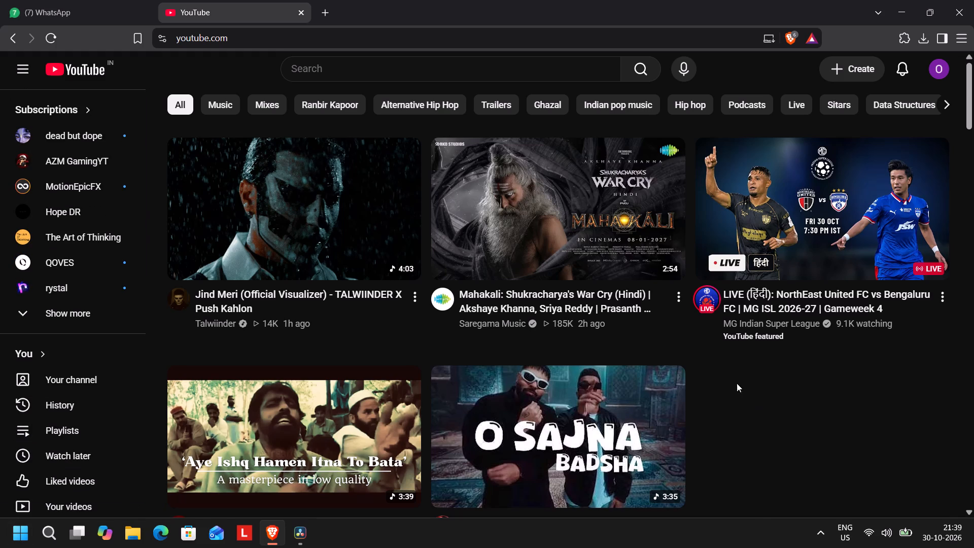
scroll(684, 376, "down", 9, "ctrl")
scroll(640, 349, "down", 1, "ctrl")
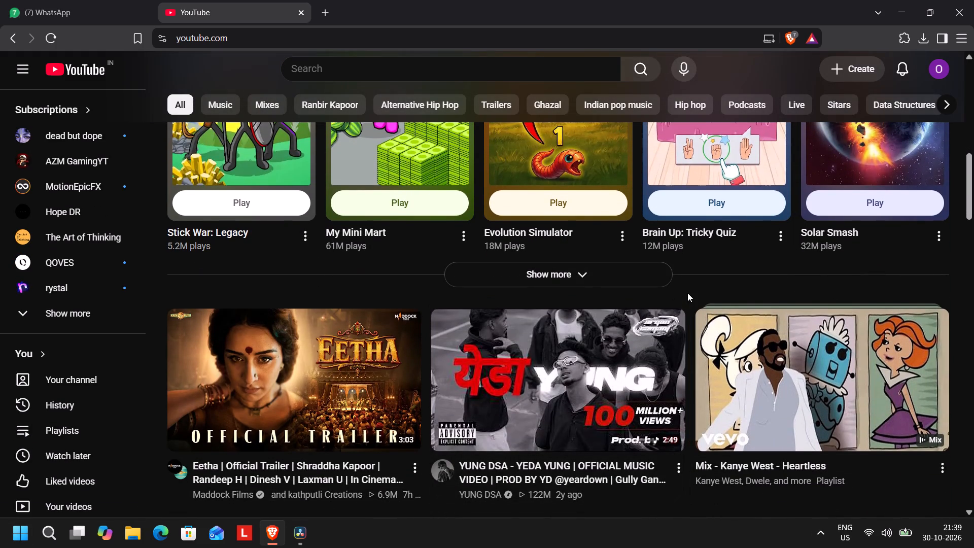
scroll(687, 293, "down", 5, "ctrl")
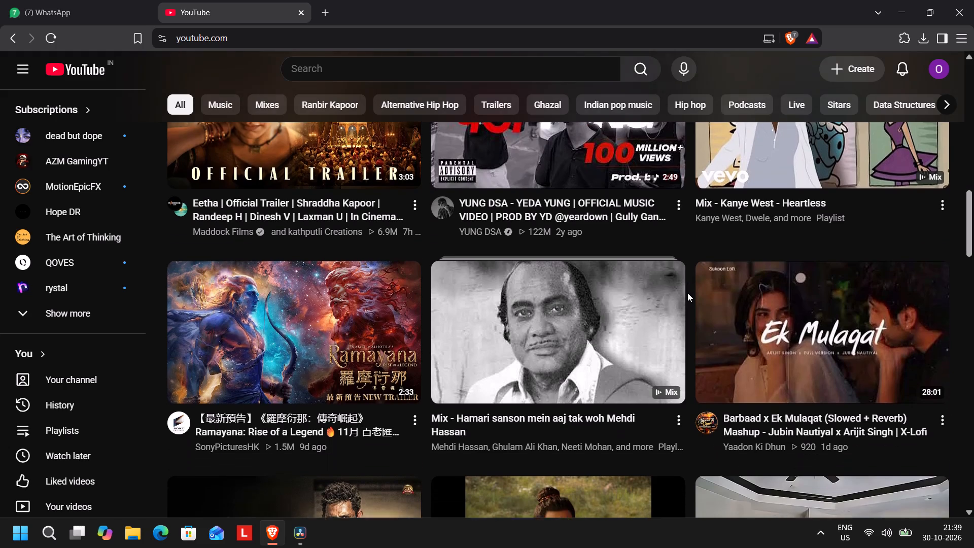
scroll(687, 293, "down", 4, "ctrl")
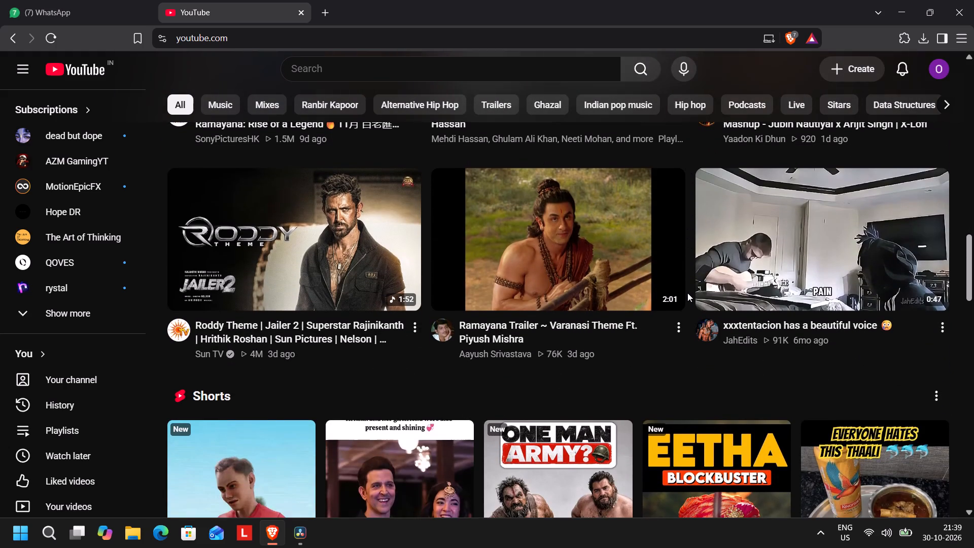
scroll(687, 293, "down", 4, "ctrl")
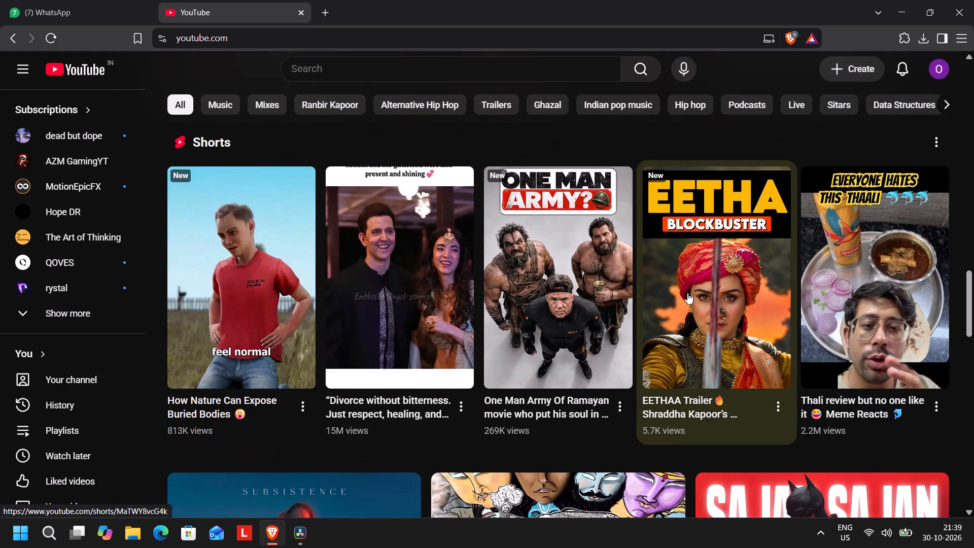
scroll(687, 293, "down", 3, "ctrl")
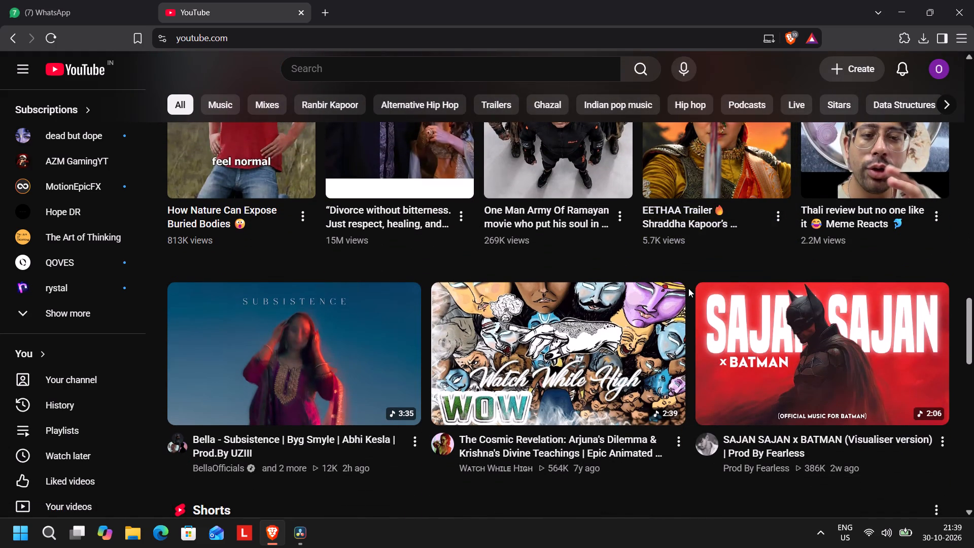
scroll(688, 287, "down", 9, "ctrl")
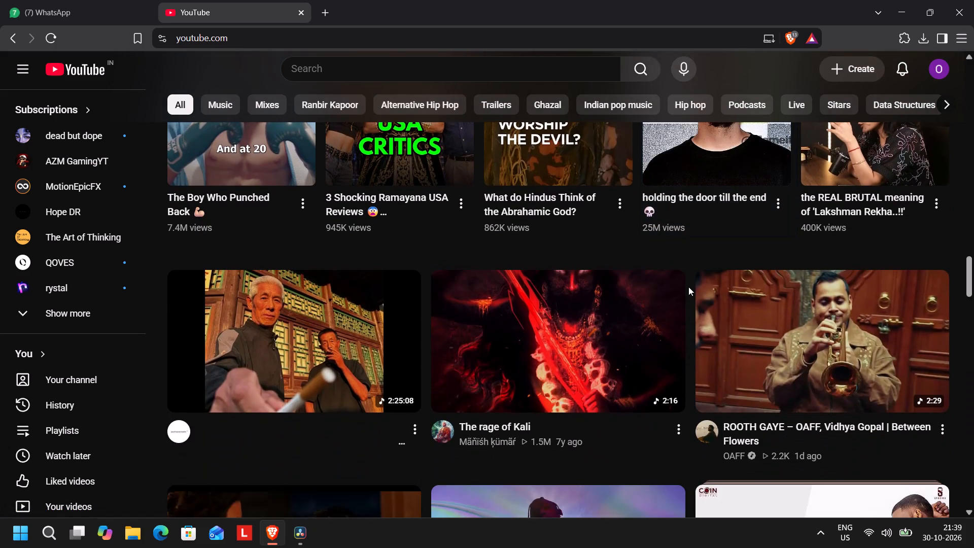
scroll(688, 287, "down", 4, "ctrl")
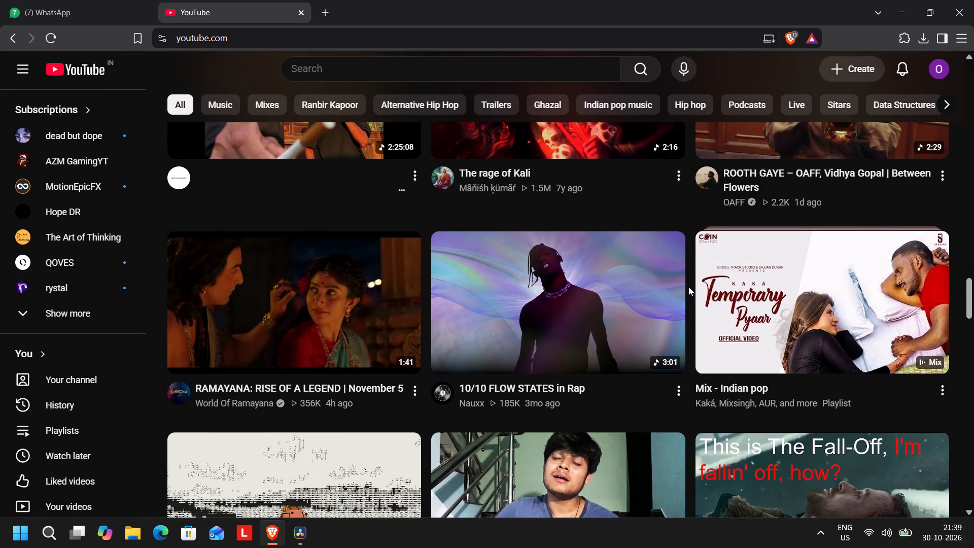
scroll(688, 287, "down", 3, "ctrl")
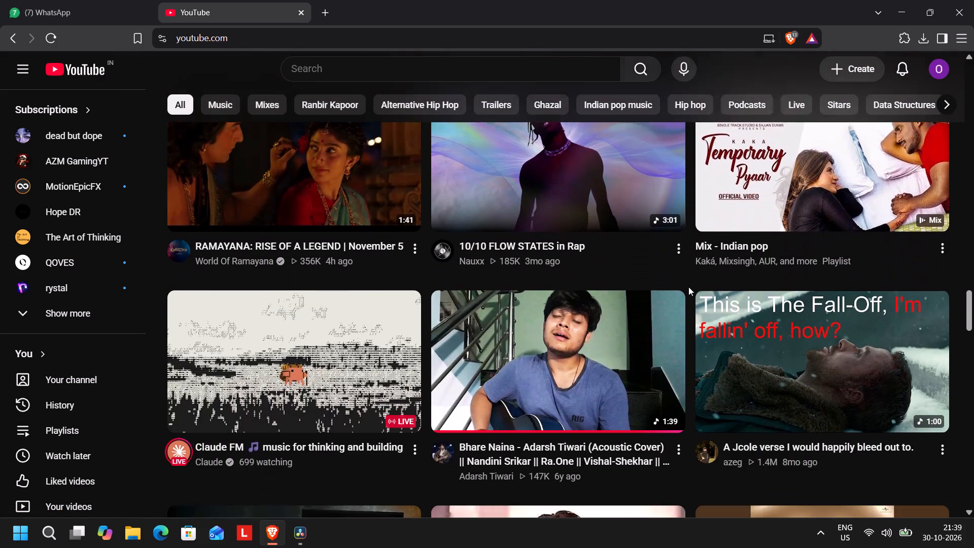
scroll(688, 287, "down", 2, "ctrl")
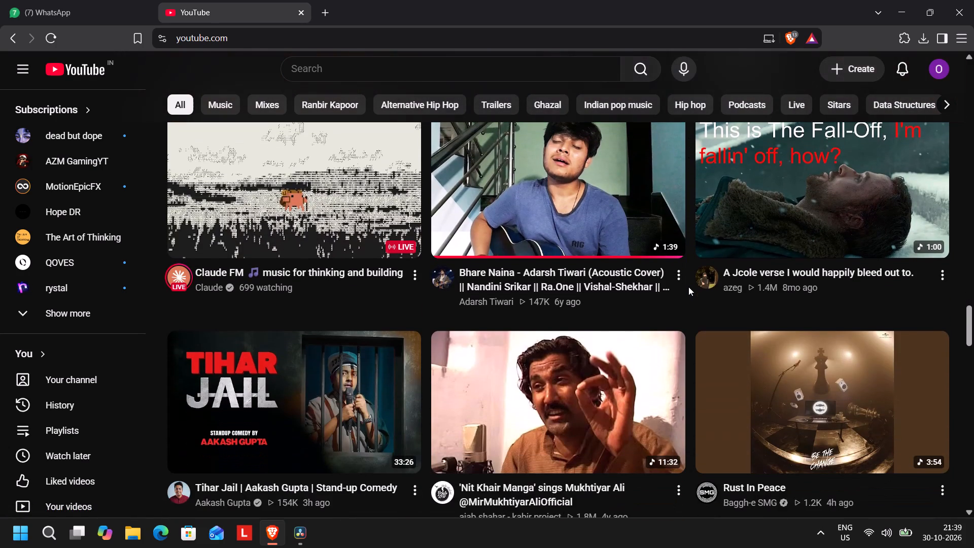
Browse further down the YouTube home feed to the "Explore more topics" section.
scroll(688, 287, "down", 1, "ctrl")
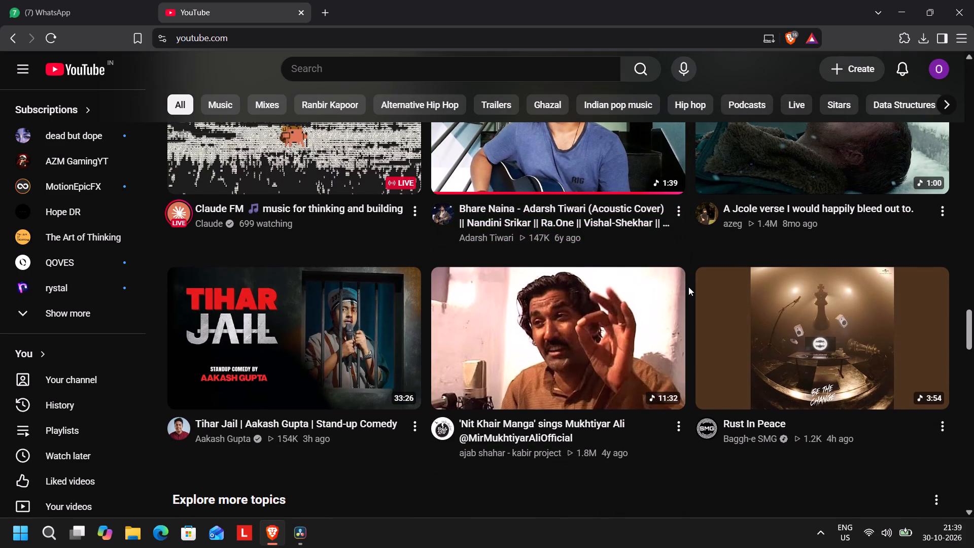
scroll(688, 287, "down", 1, "ctrl")
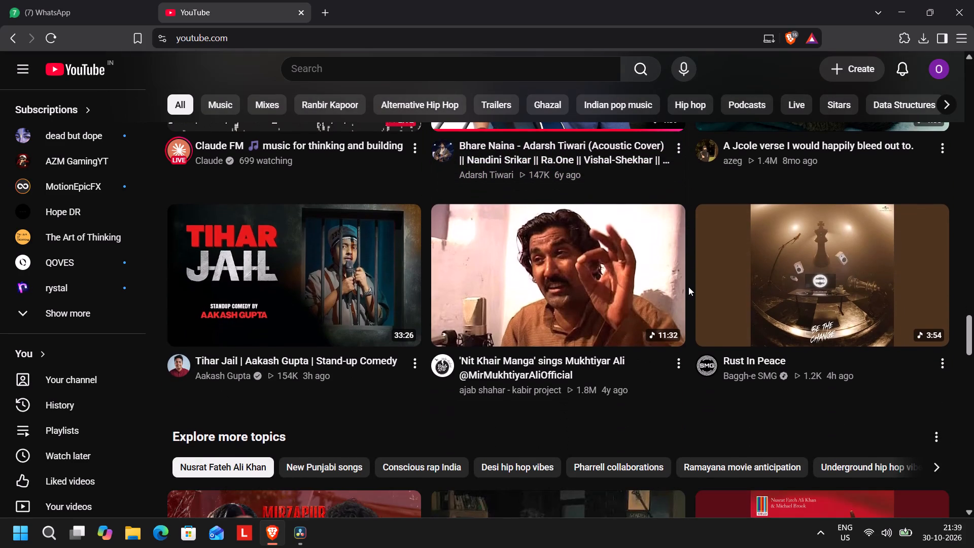
scroll(688, 287, "down", 2, "ctrl")
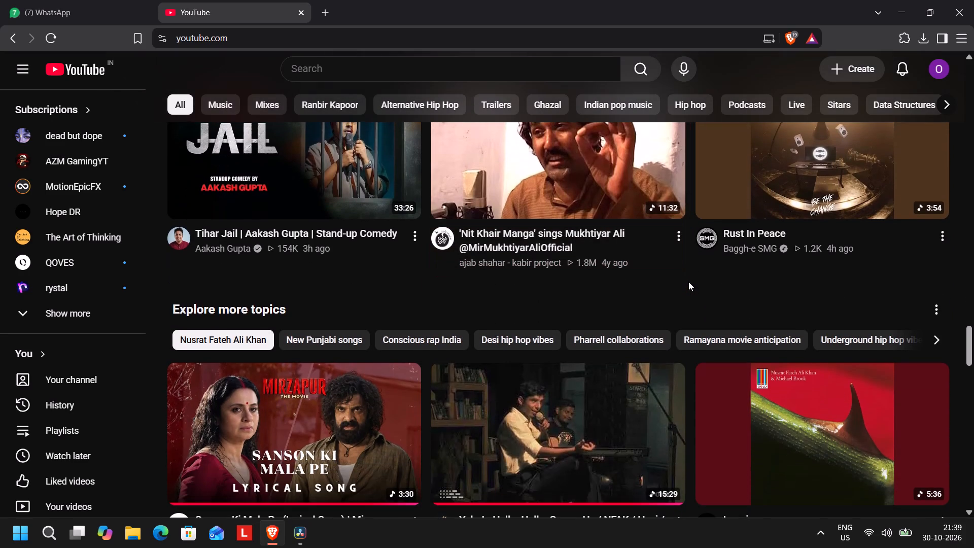
scroll(688, 282, "down", 1, "ctrl")
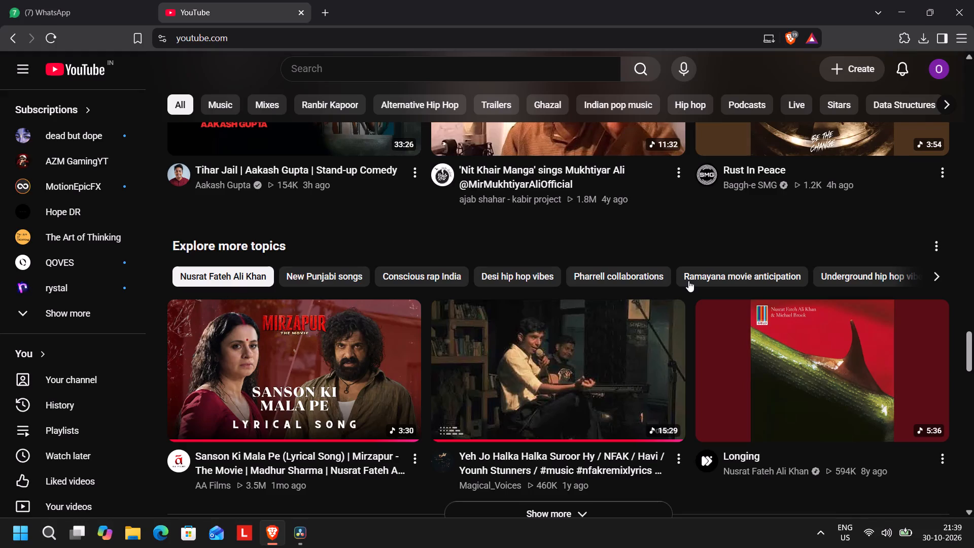
Open the Instagram home feed in a new browser tab and dismiss the NVIDIA App notification suggestion.
left_click(324, 5, "ctrl")
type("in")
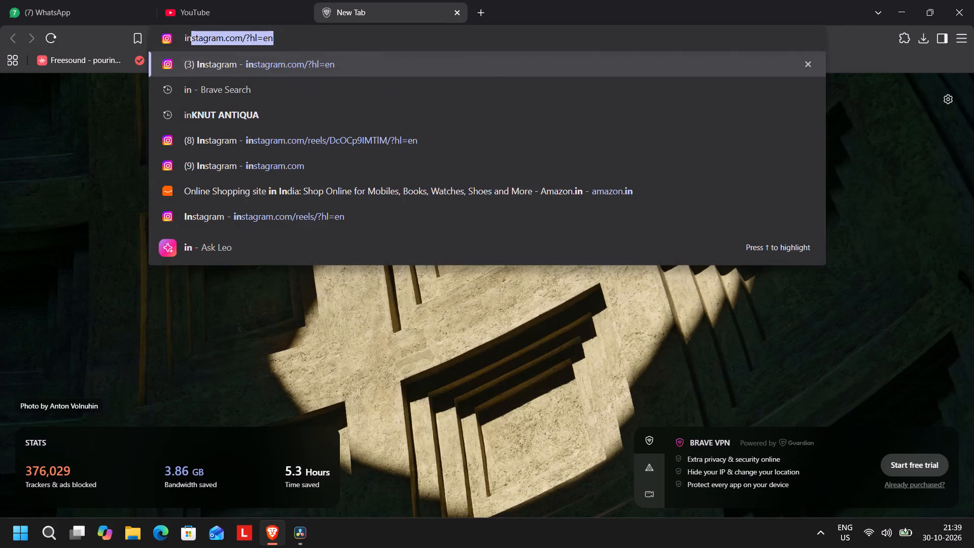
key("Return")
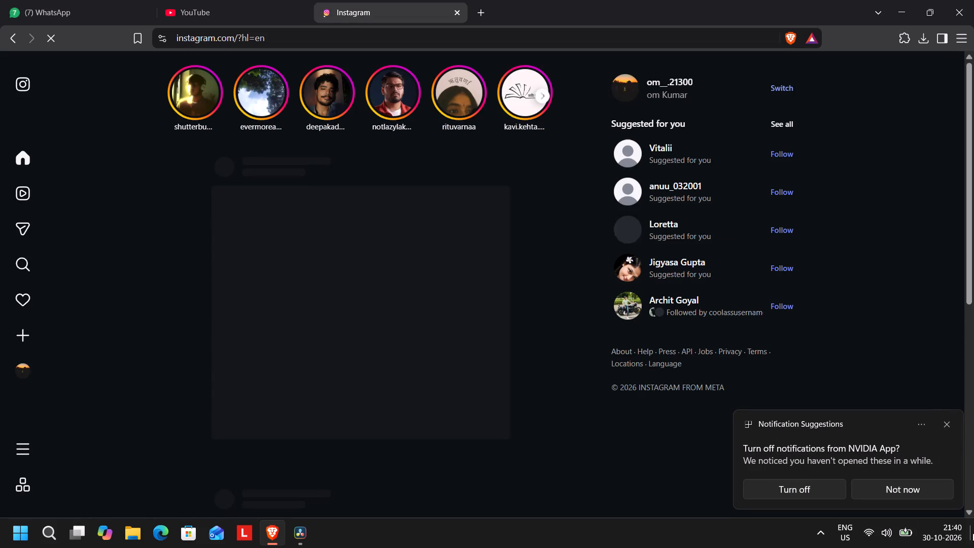
left_click(955, 423, "ctrl")
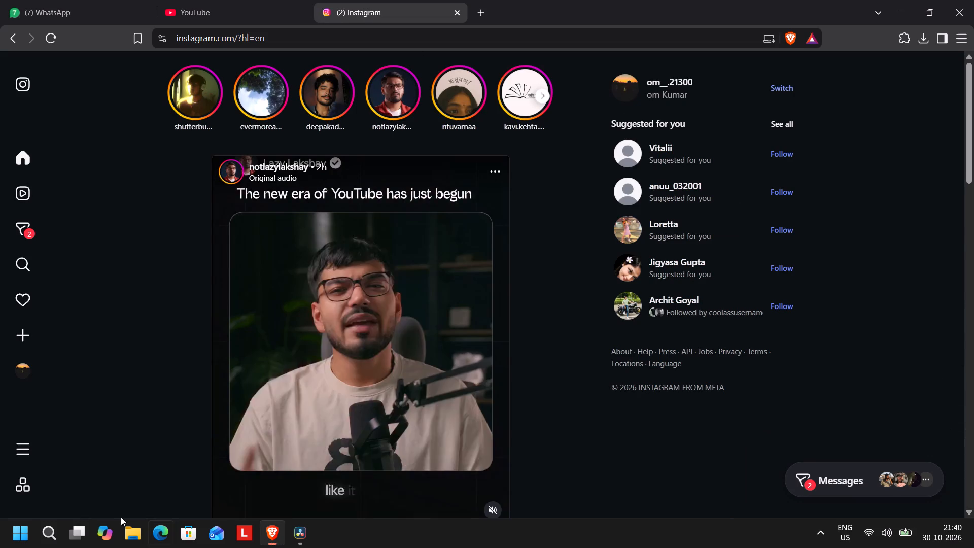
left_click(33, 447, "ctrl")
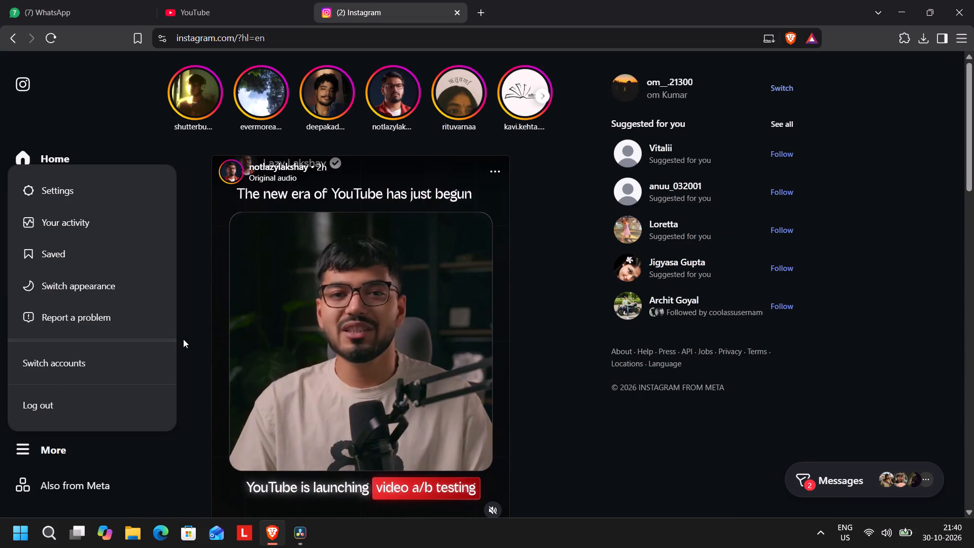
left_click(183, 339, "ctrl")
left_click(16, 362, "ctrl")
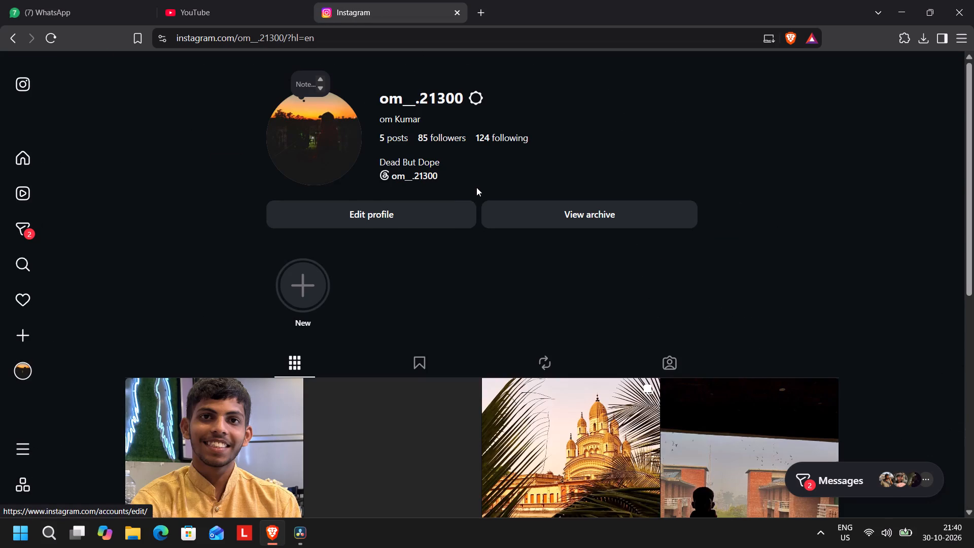
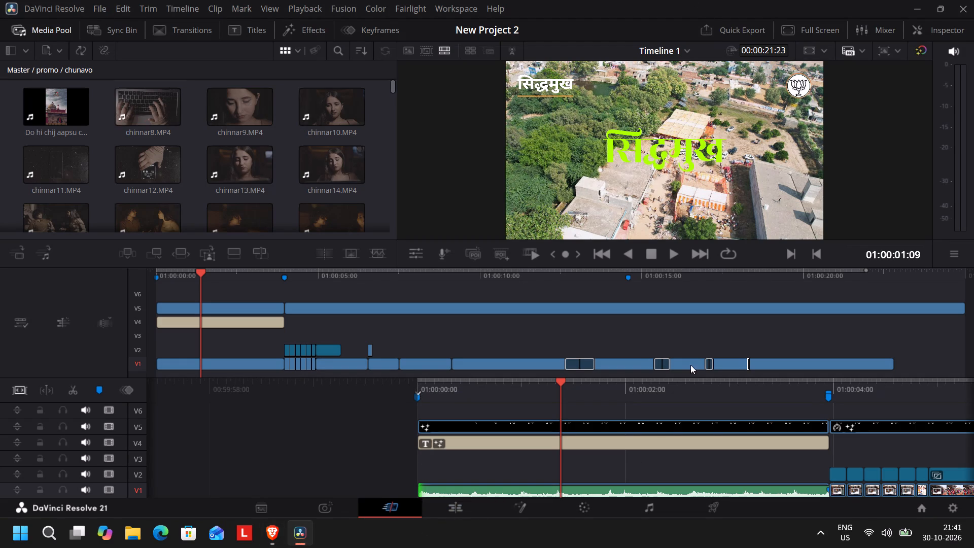
On the Edit page, delete the Drop In title on Video 4 together with all clips on the video tracks below it.
left_click(449, 512)
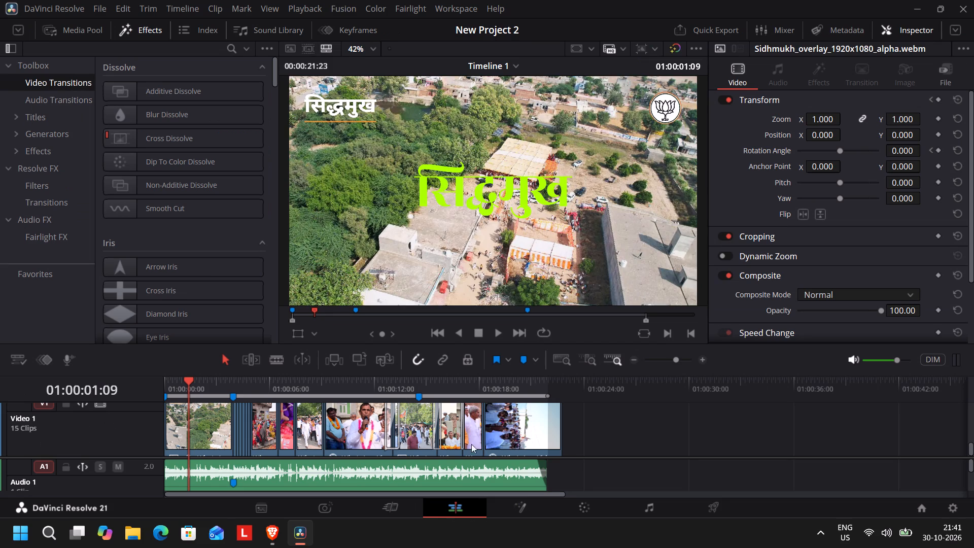
scroll(657, 419, "up", 2)
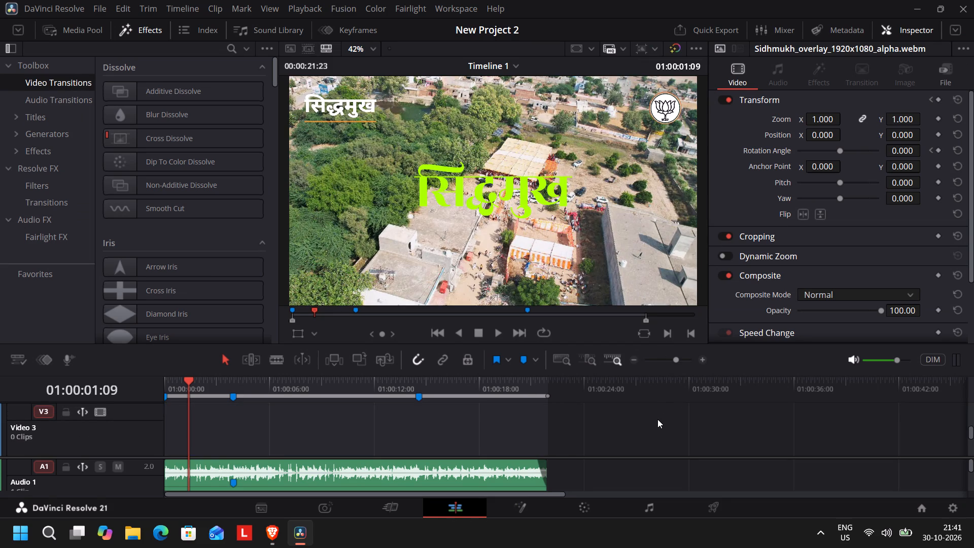
scroll(657, 419, "up", 2)
scroll(657, 421, "down", 1)
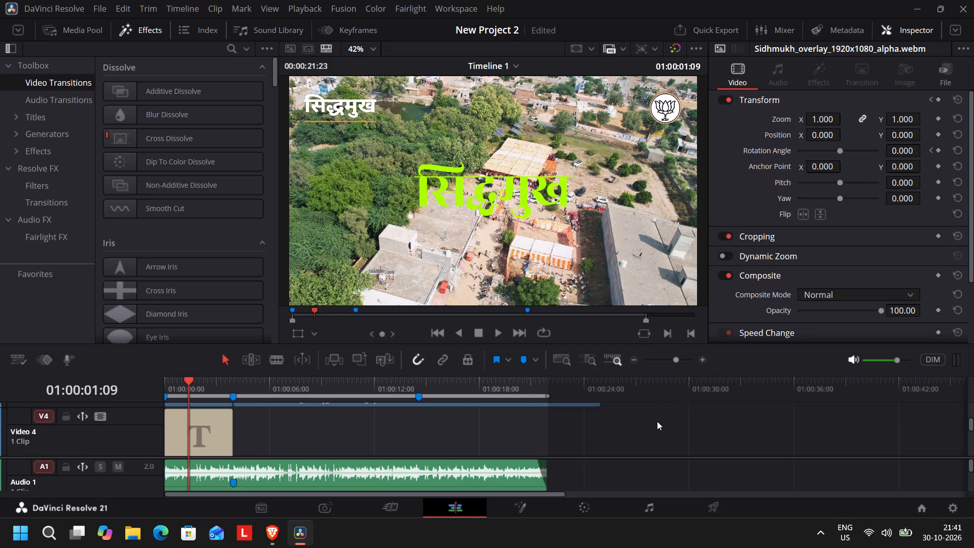
left_click_drag(690, 440, 230, 426)
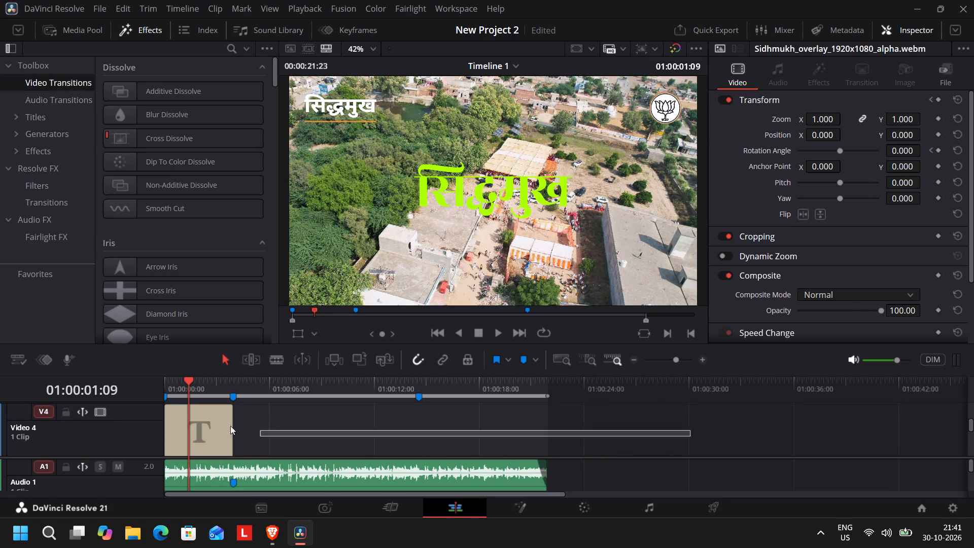
left_click_drag(230, 426, 136, 450)
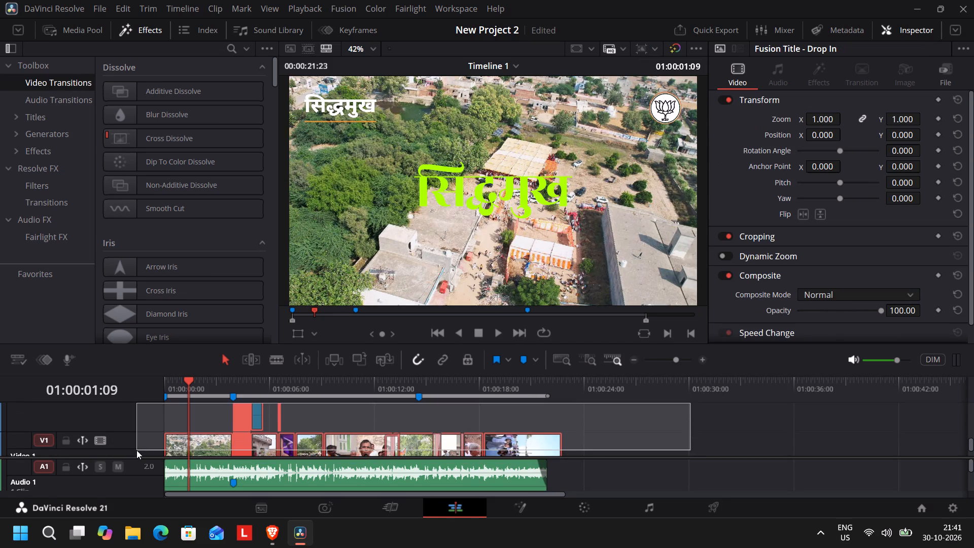
left_click_drag(136, 450, 135, 449)
key("BackSpace")
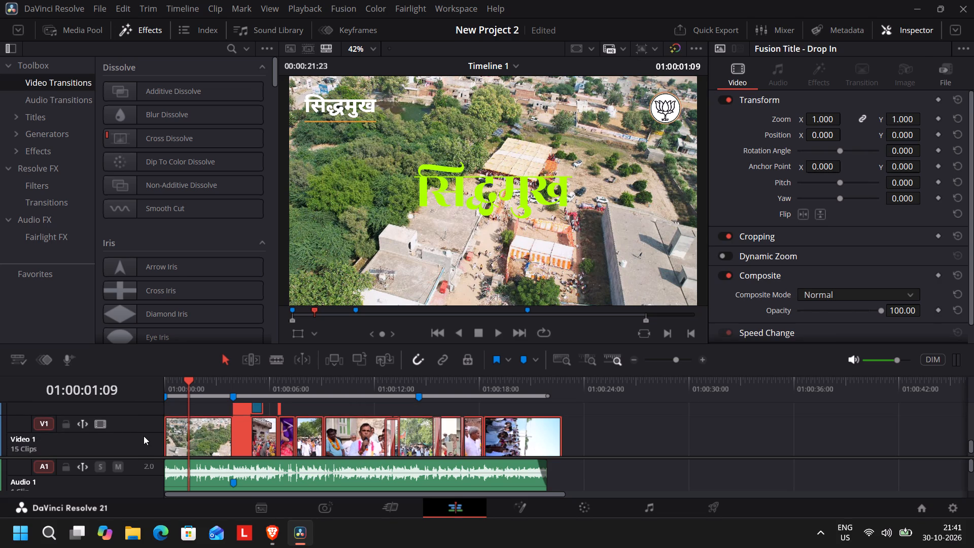
Delete the ezyZip (2).mp3 music clip from the Audio 1 track.
left_click(287, 486)
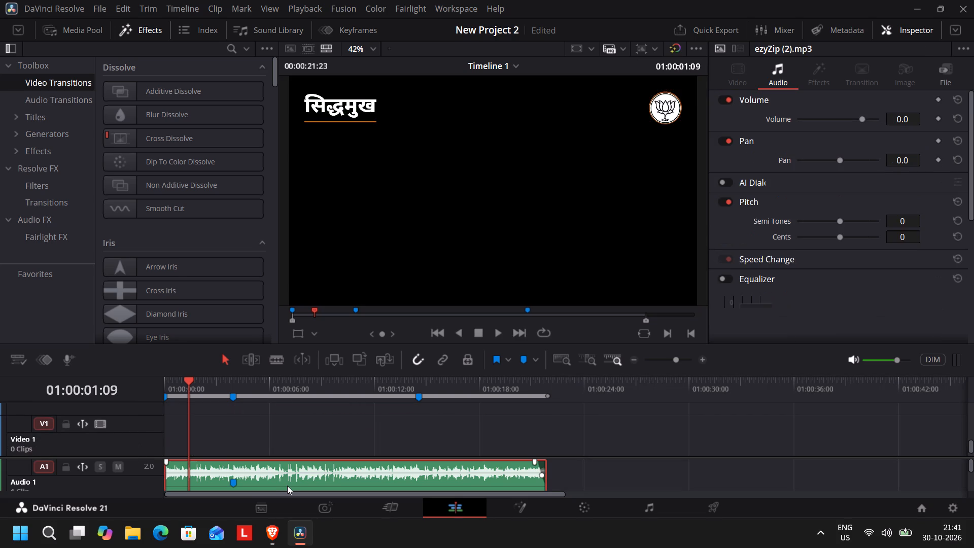
key("BackSpace")
scroll(307, 433, "down", 5)
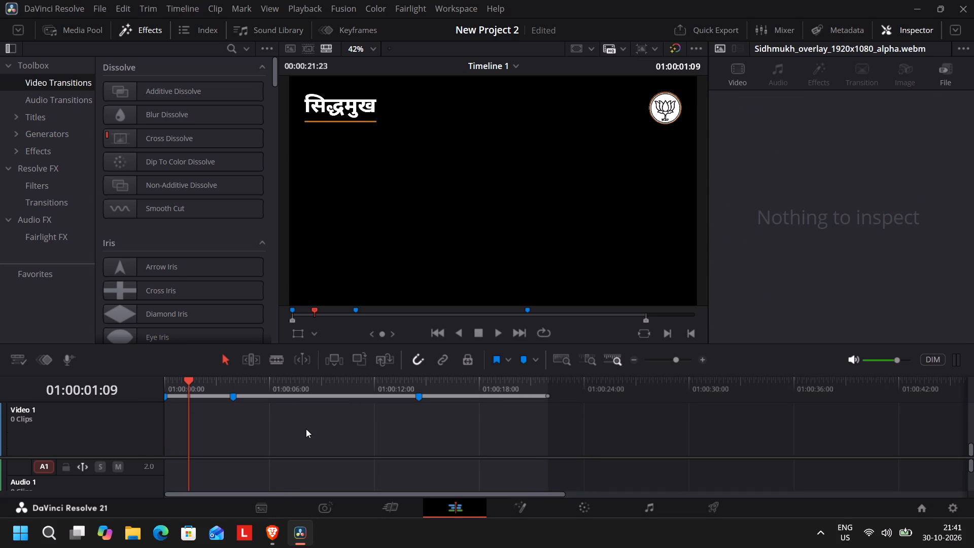
scroll(306, 429, "down", 3)
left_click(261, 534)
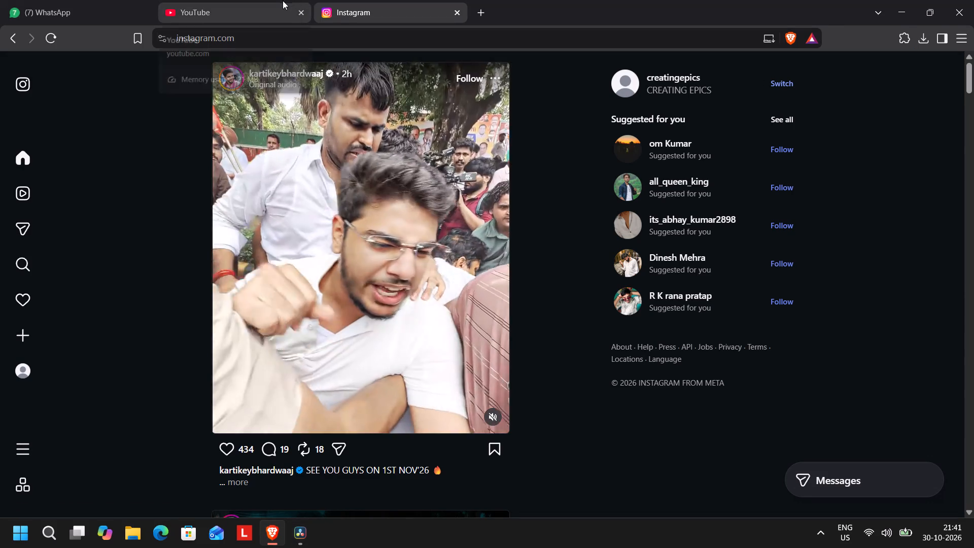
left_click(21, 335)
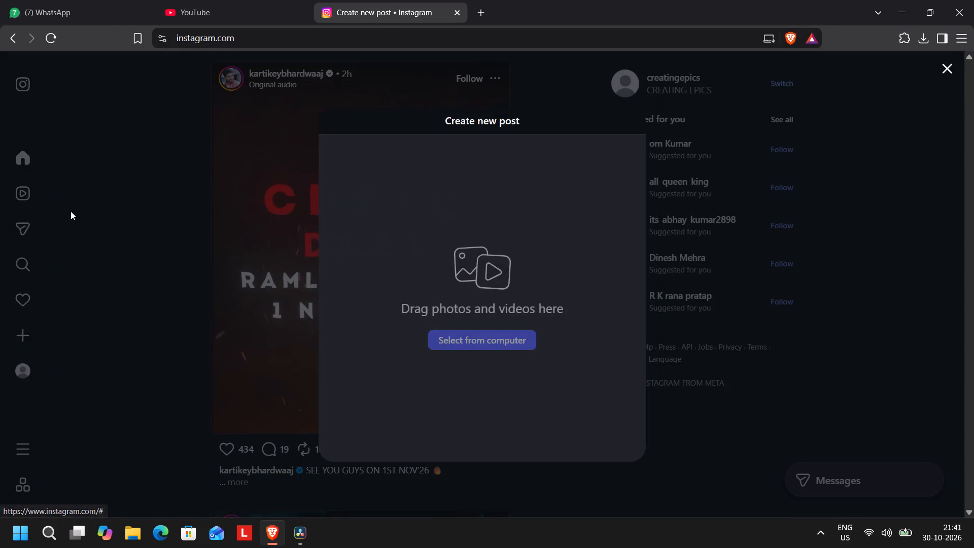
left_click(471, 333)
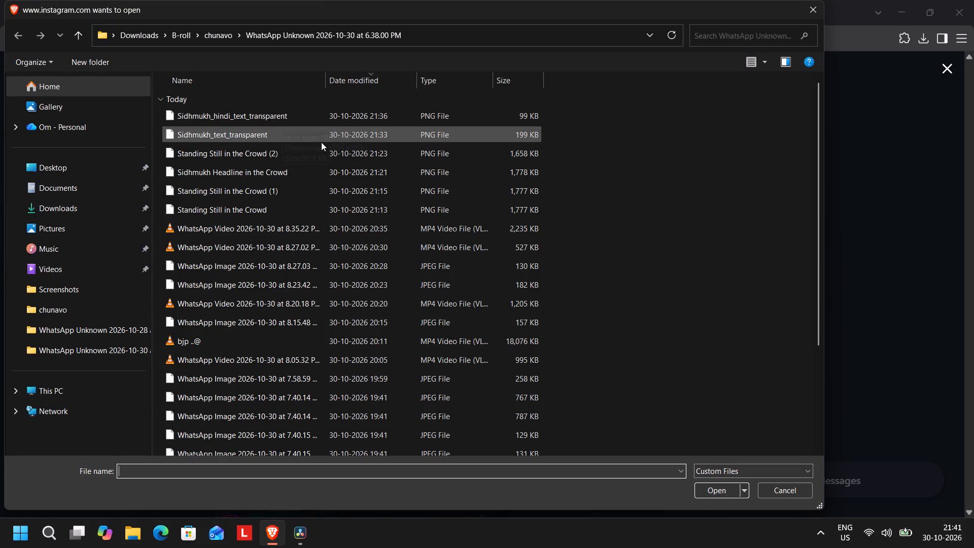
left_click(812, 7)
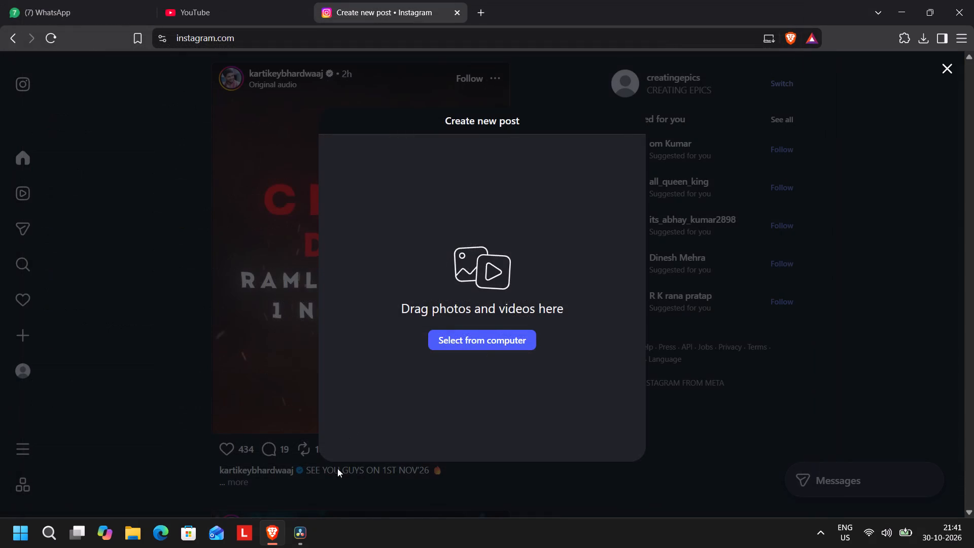
Switch back to DaVinci Resolve and move the playhead to the start of the timeline, 01:00:00:00.
left_click(309, 537)
left_click_drag(189, 381, 135, 389)
On the Cut page, import Sidhmukh_hindi_text_transparent and Sidhmukh_text_transparent into the chunavo media bin.
left_click(377, 508)
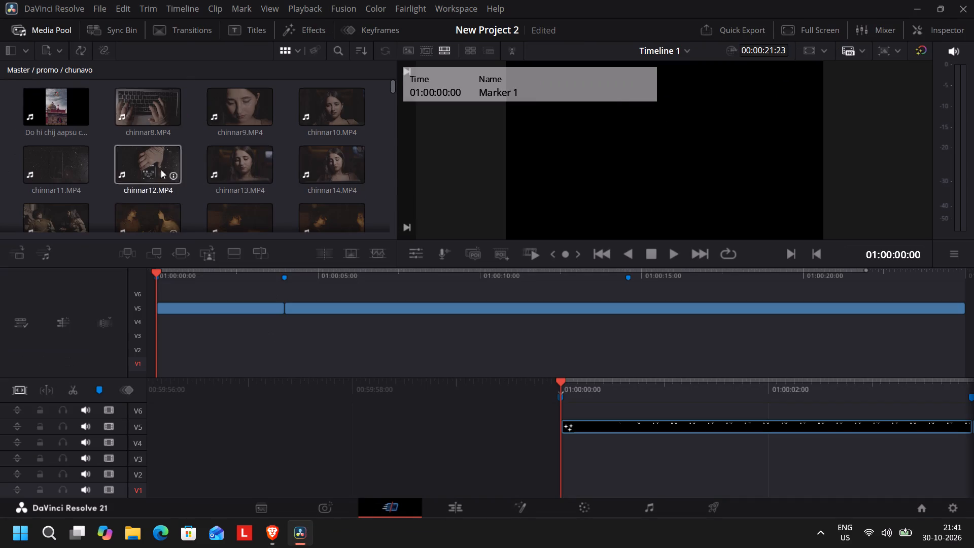
left_click(49, 50)
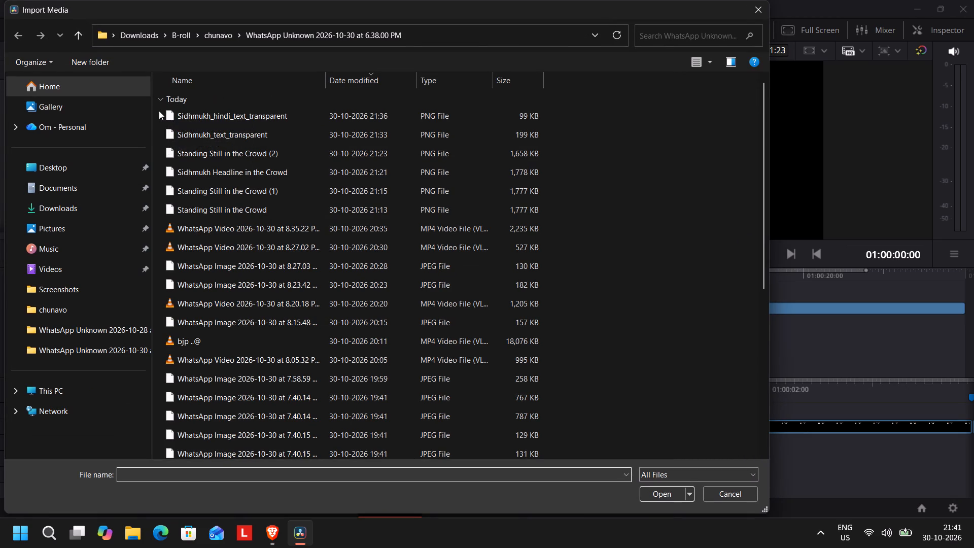
left_click_drag(159, 111, 251, 145)
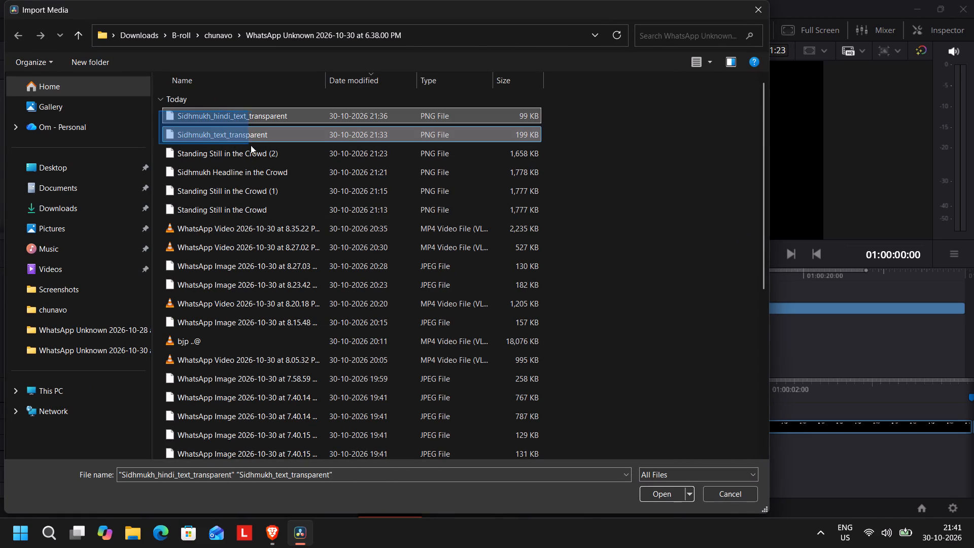
left_click_drag(251, 145, 255, 148)
left_click(661, 501)
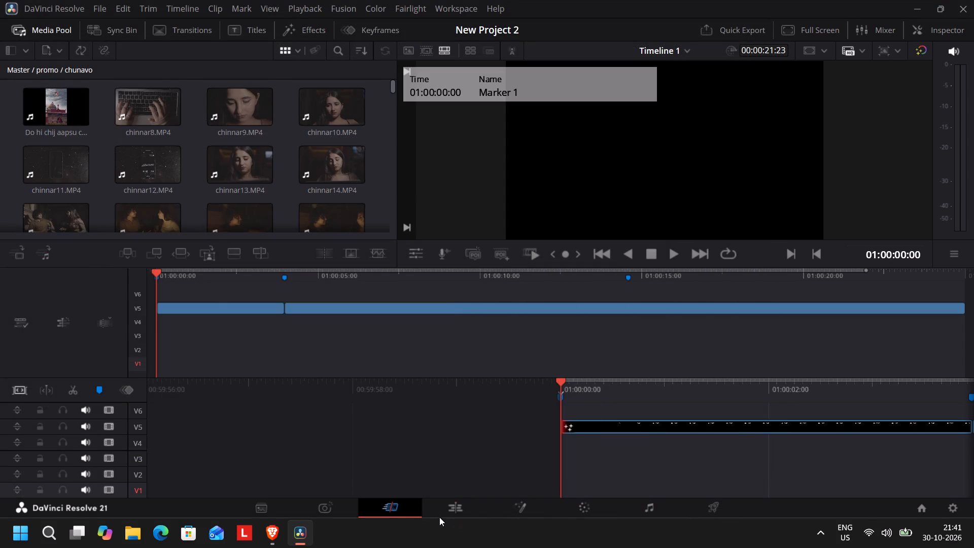
On the Edit page, place the Standing Still in the Crowd (2).png image at the start of the Video 1 track.
left_click(447, 504)
left_click(90, 33)
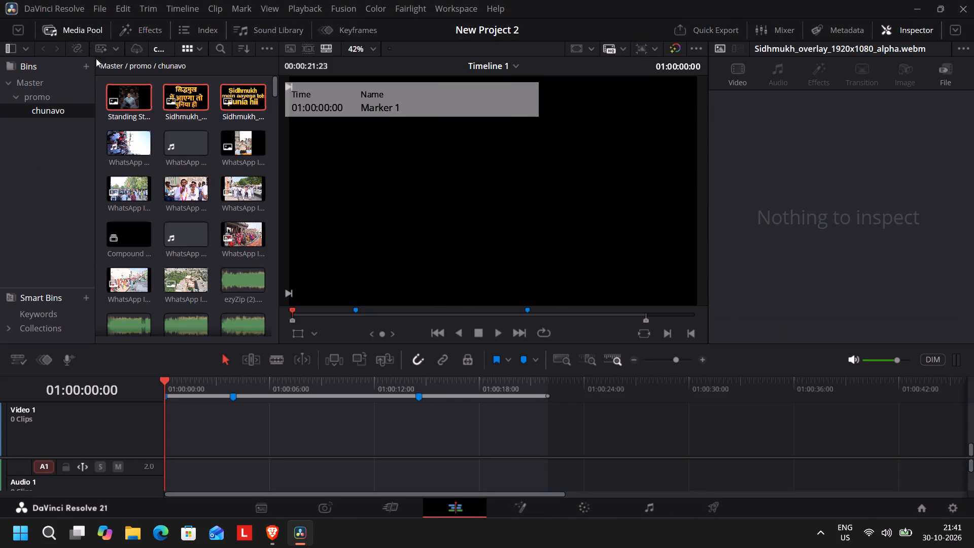
left_click(274, 108)
scroll(181, 162, "up", 3)
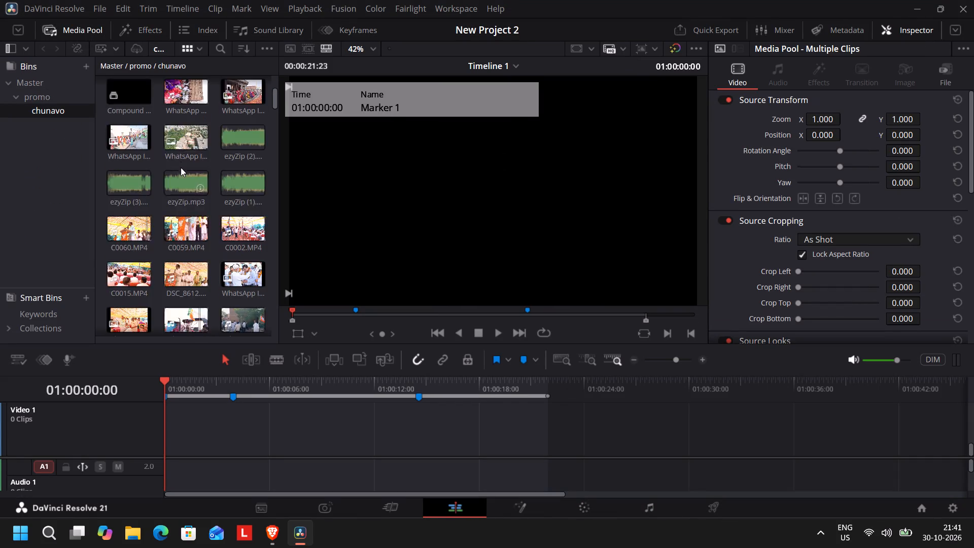
scroll(181, 167, "up", 6)
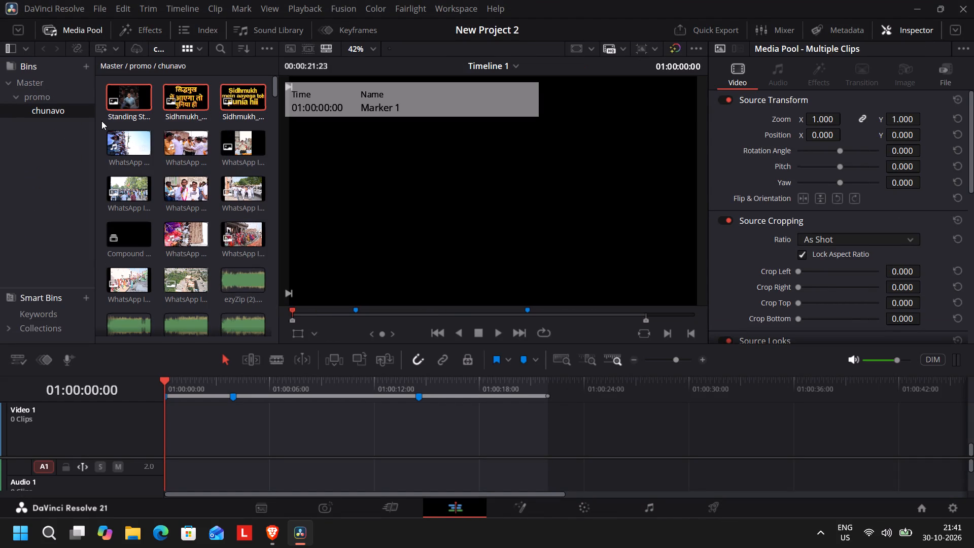
left_click(101, 121)
left_click_drag(118, 96, 156, 424)
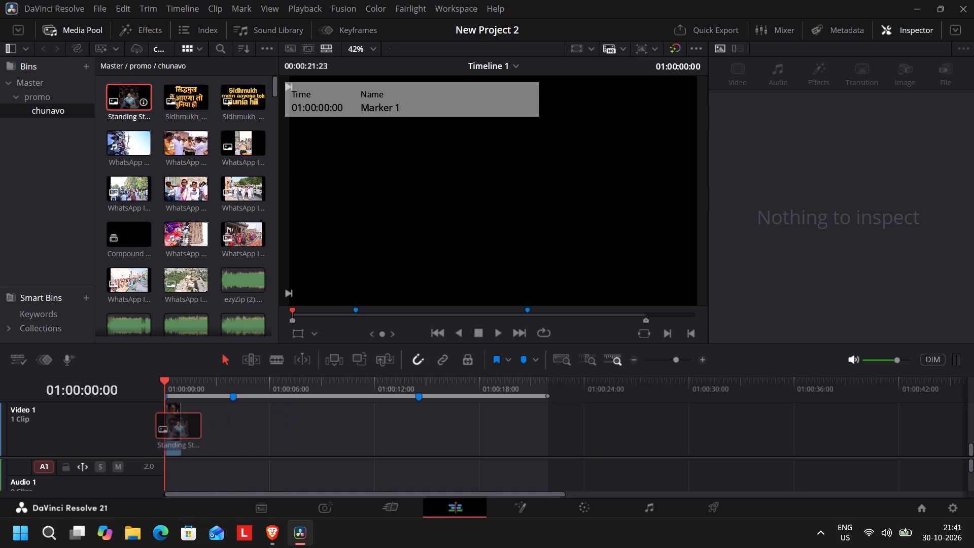
left_click_drag(156, 424, 167, 424)
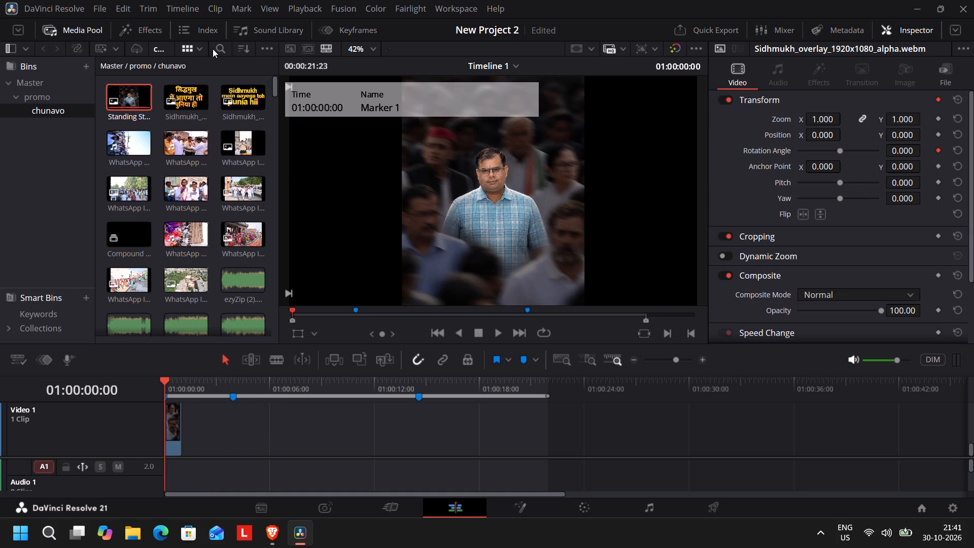
Place Sidhmukh_hindi_text_transparent.png on Video 2 at the timeline start, above the crowd image.
left_click_drag(177, 95, 316, 408)
left_click_drag(331, 431, 173, 398)
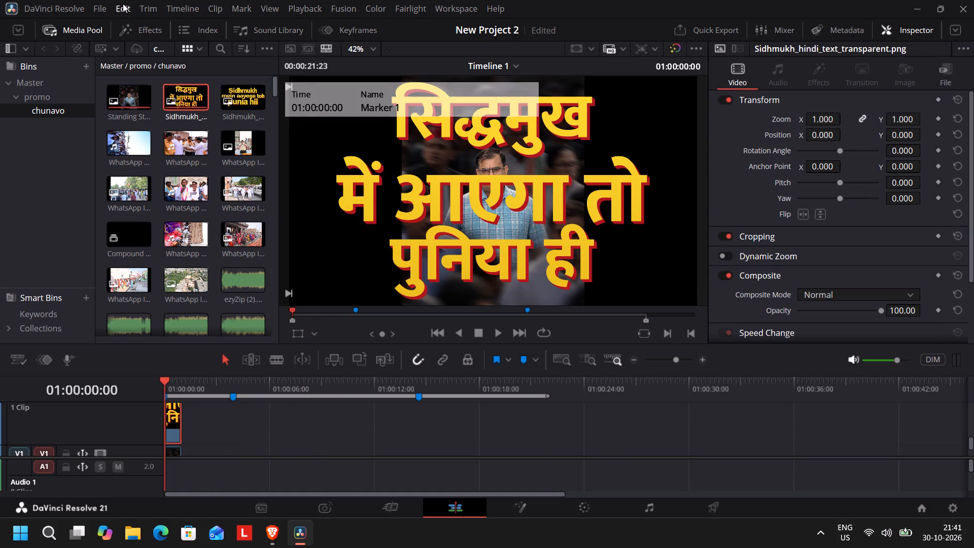
Enable vertical resolution in the project settings for a 1080 x 1920 HD timeline and save.
left_click(103, 6)
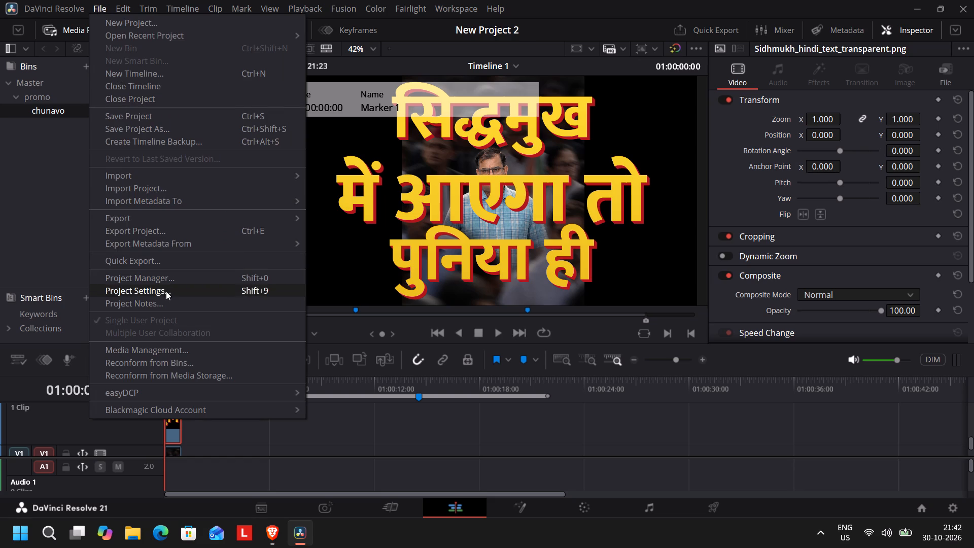
left_click(166, 291)
left_click(452, 162)
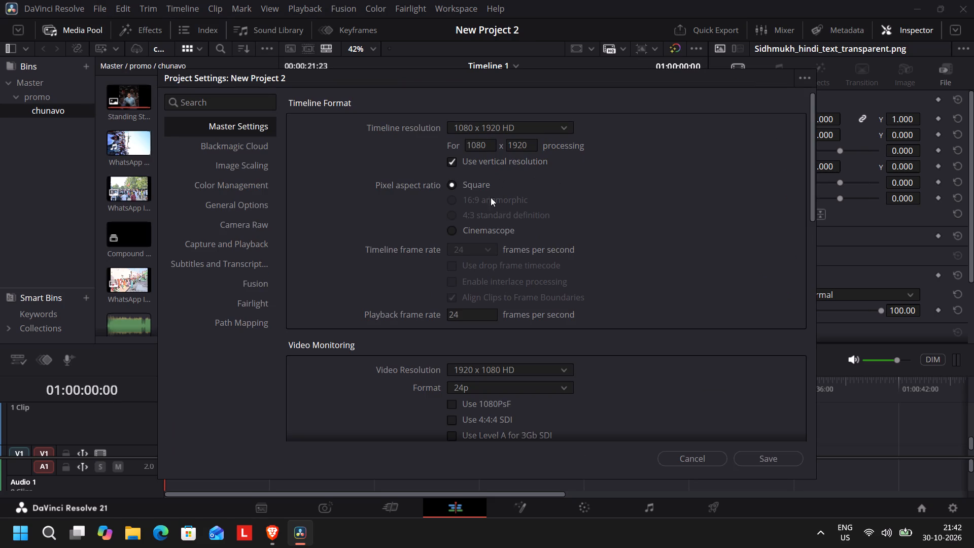
left_click(770, 464)
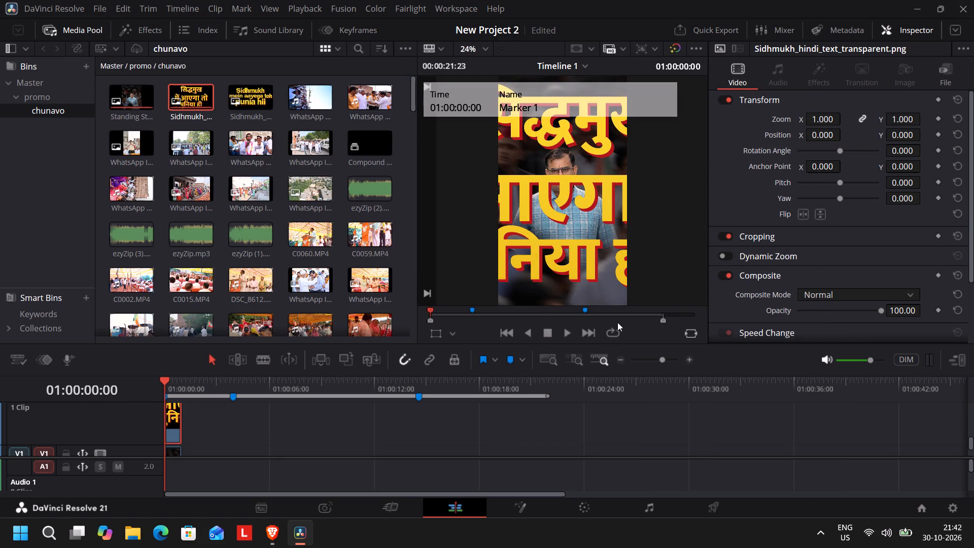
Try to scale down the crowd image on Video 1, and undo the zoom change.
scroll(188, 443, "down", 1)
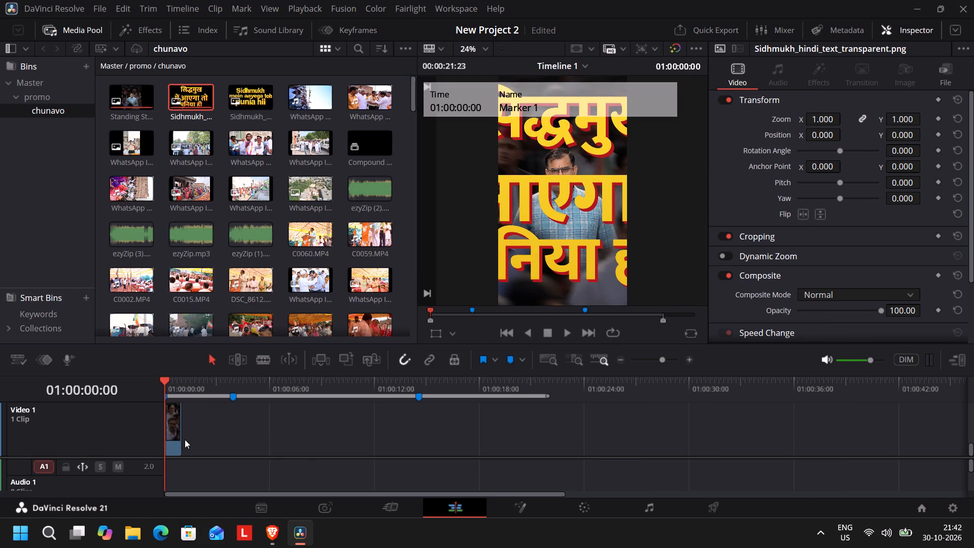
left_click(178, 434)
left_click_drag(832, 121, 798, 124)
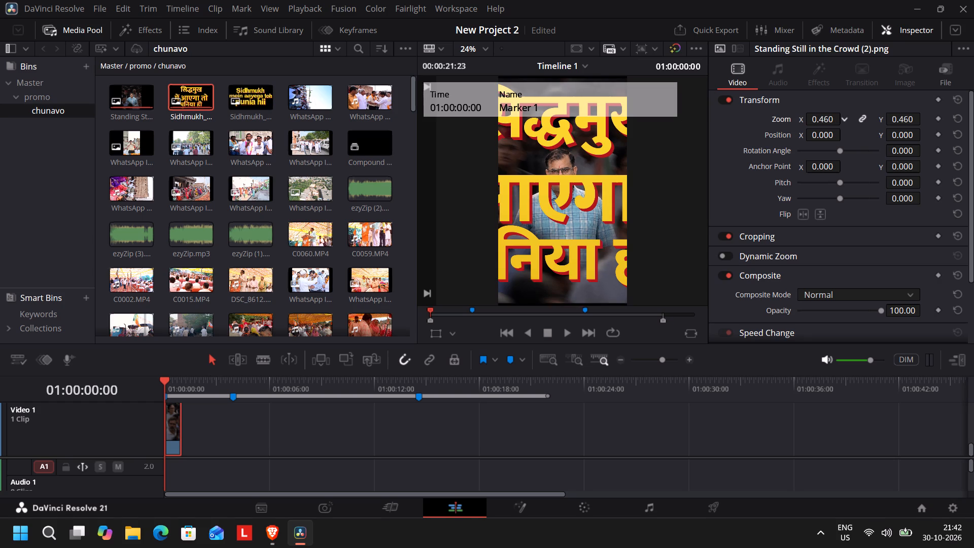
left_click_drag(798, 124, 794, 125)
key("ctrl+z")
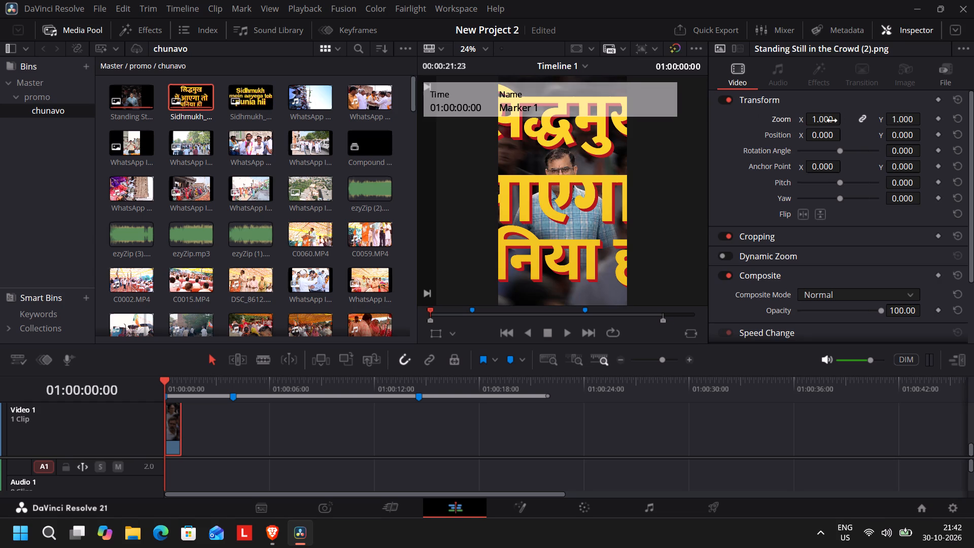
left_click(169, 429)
Scale the Hindi text on Video 2 to 0.280 and move it above the man's head, at about X 8, Y 605.
scroll(276, 434, "up", 1)
left_click(175, 428)
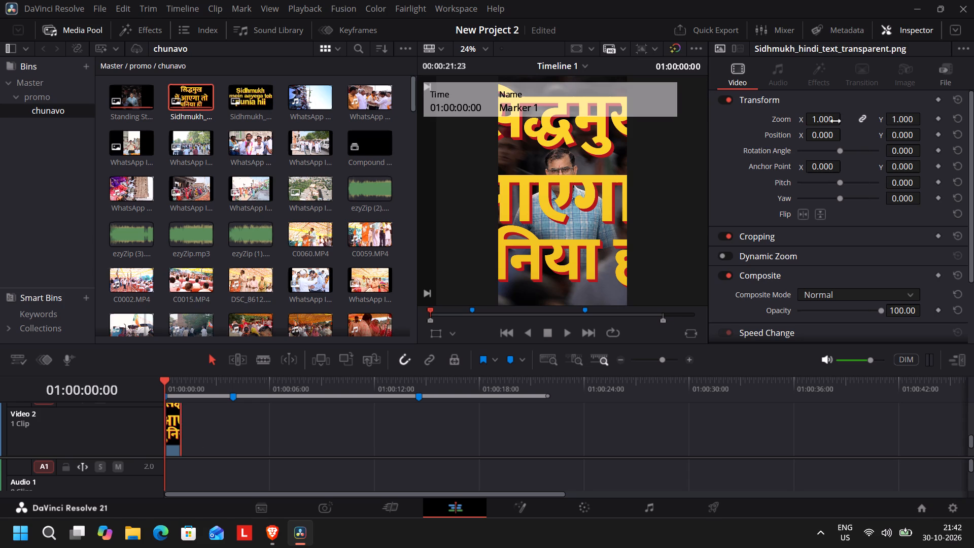
left_click_drag(834, 119, 789, 129)
left_click(434, 332)
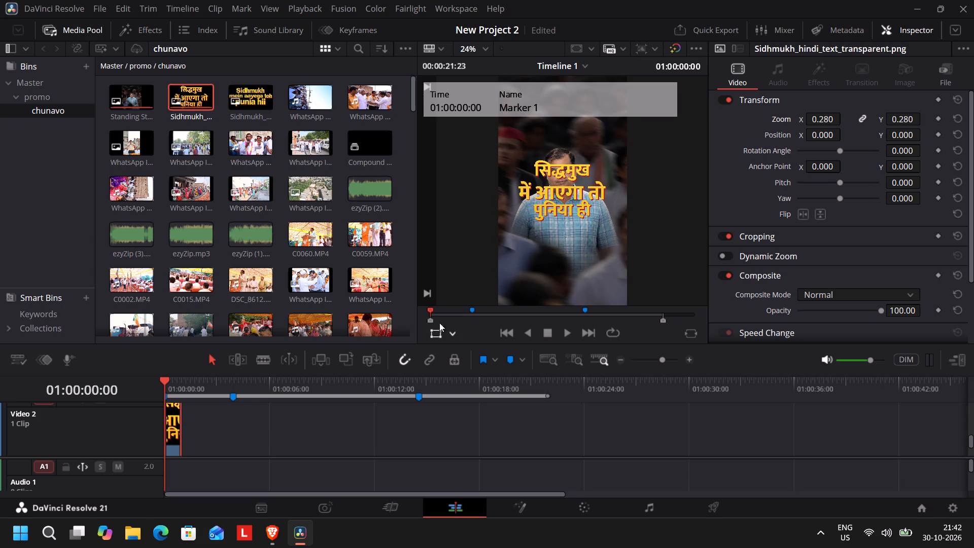
left_click_drag(574, 190, 577, 118)
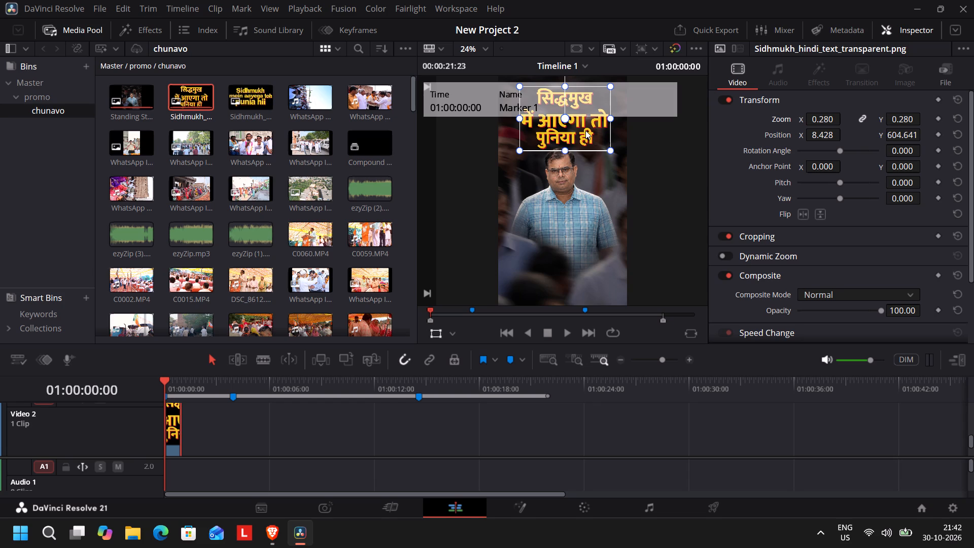
Delete Marker 1 at the start of the timeline.
left_click(668, 364)
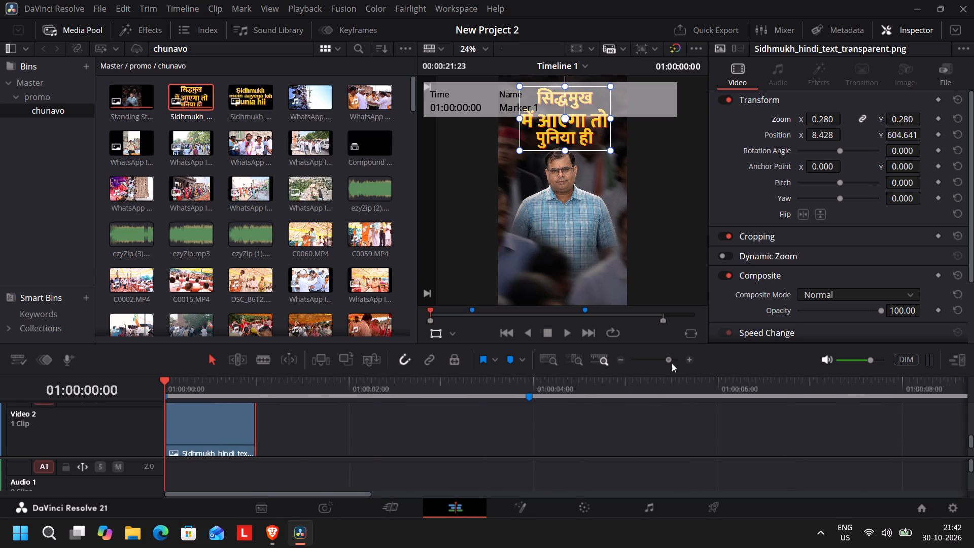
left_click(166, 395)
key("Delete")
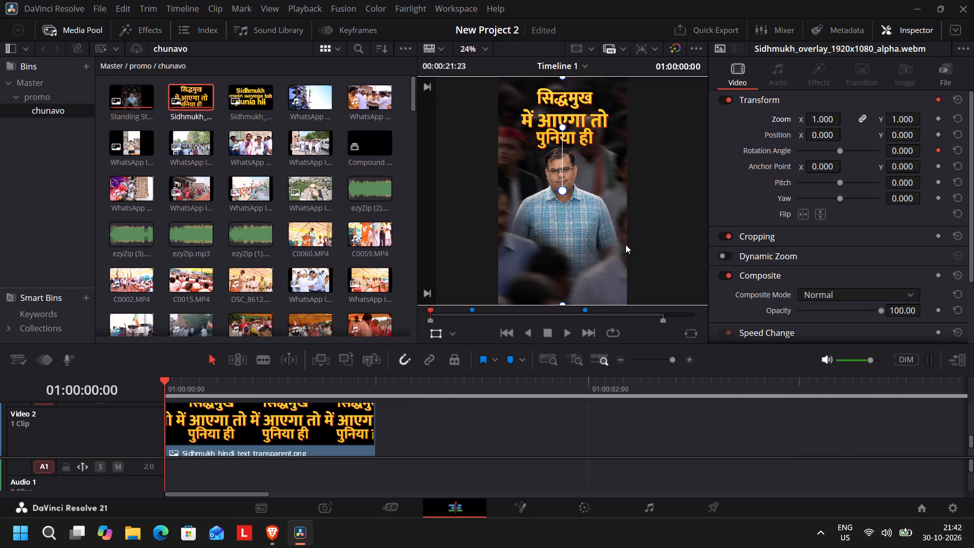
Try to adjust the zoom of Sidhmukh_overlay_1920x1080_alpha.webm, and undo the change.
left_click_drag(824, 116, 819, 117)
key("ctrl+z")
Set the Hindi text clip's zoom to 0.260 and turn off the viewer's transform overlay.
left_click(294, 453)
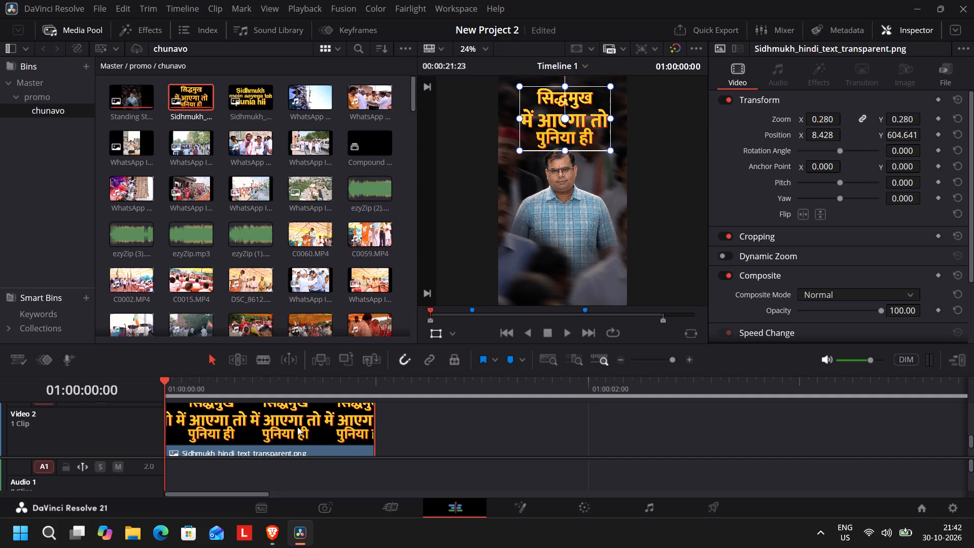
left_click(297, 427)
left_click(822, 117)
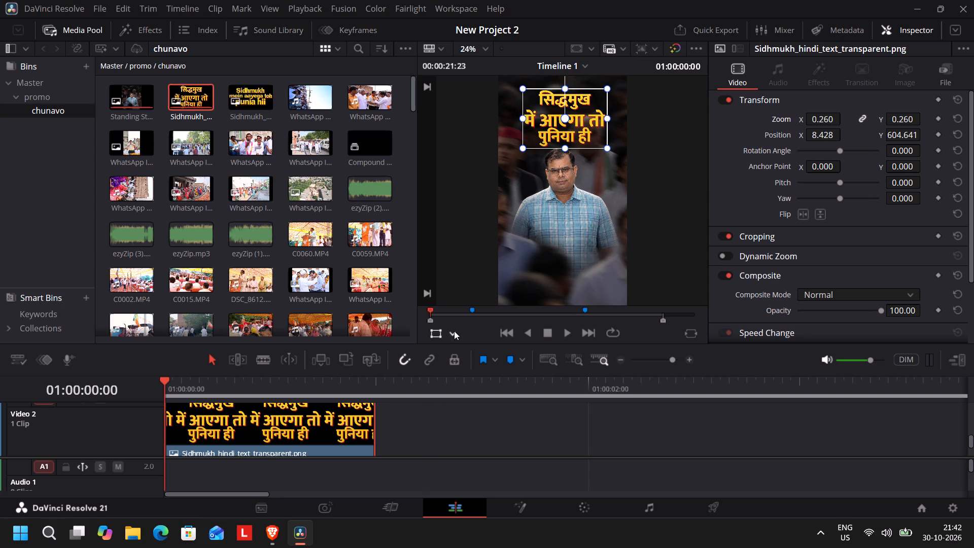
left_click(438, 335)
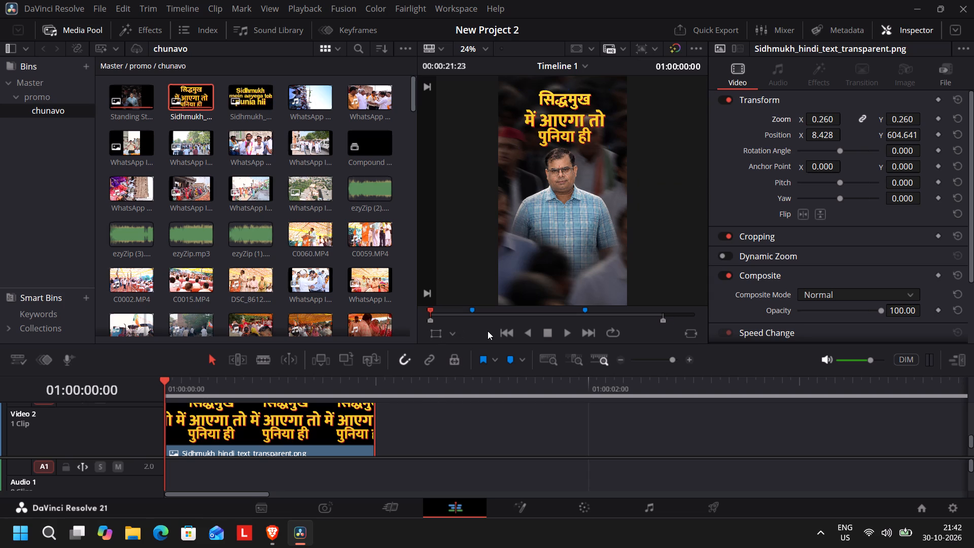
left_click(488, 331)
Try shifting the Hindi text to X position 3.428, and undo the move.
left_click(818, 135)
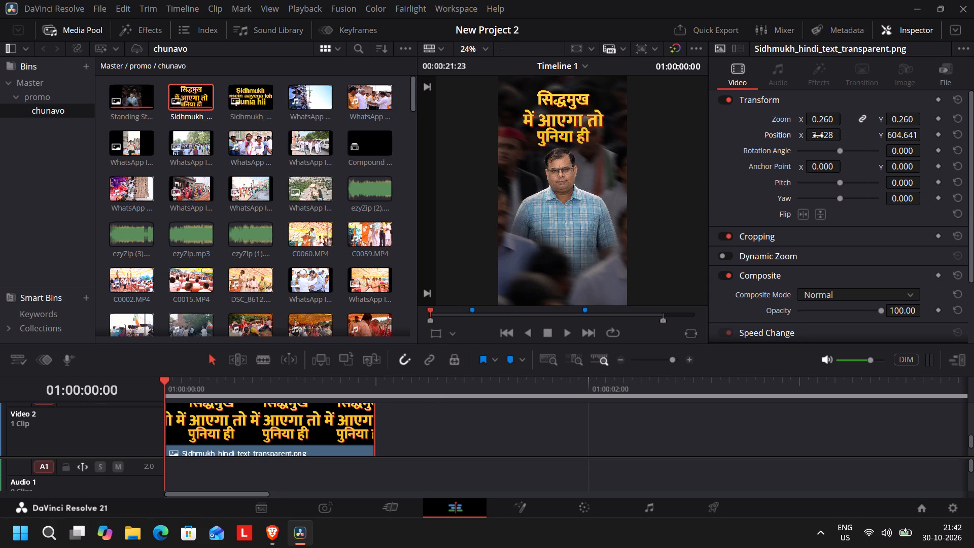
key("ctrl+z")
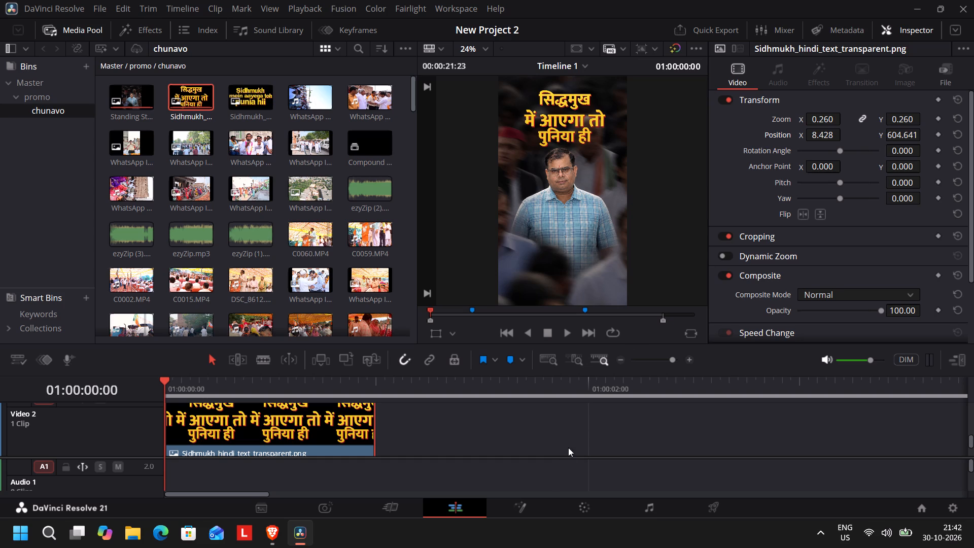
Scale the Standing Still in the Crowd (2).png image on Video 1 down to a zoom of 0.710.
scroll(314, 429, "down", 1)
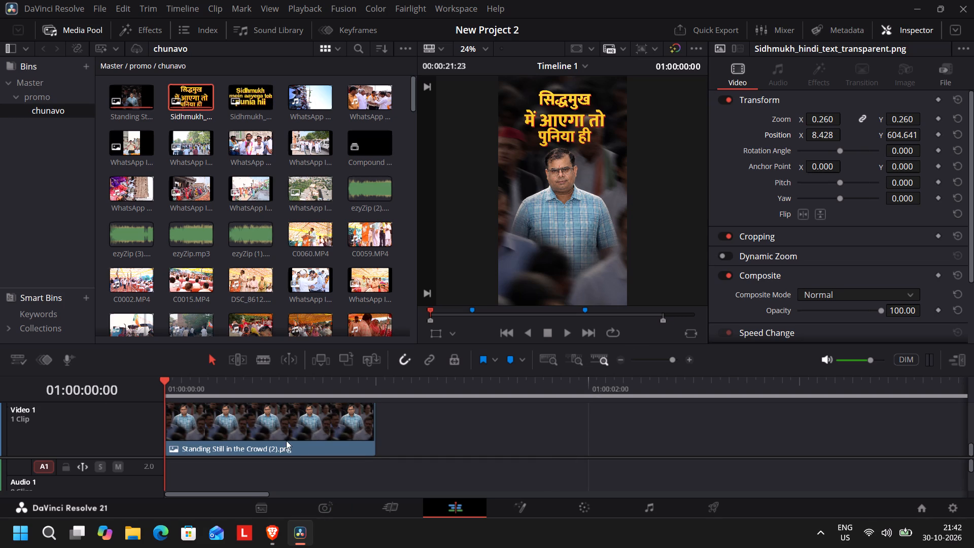
left_click(286, 440)
left_click_drag(819, 123, 817, 123)
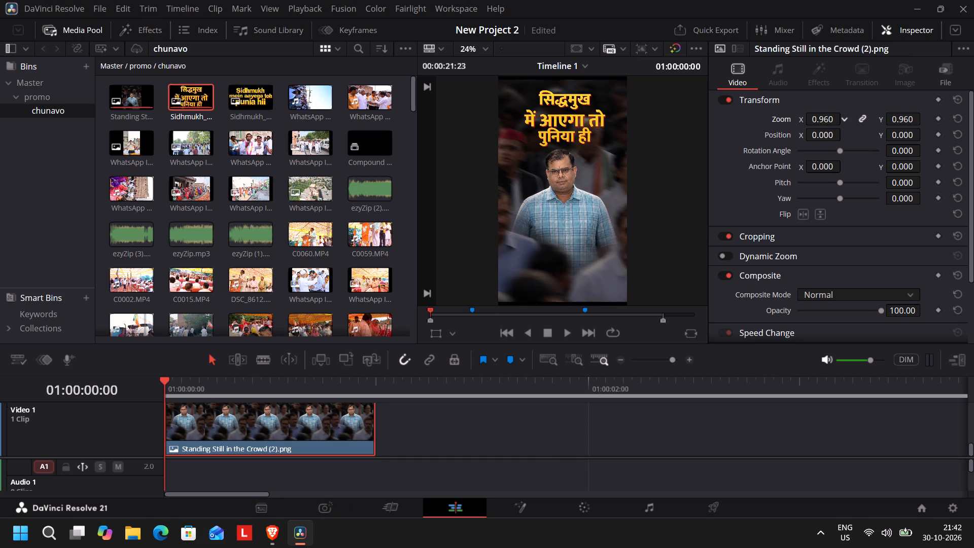
left_click_drag(817, 123, 805, 125)
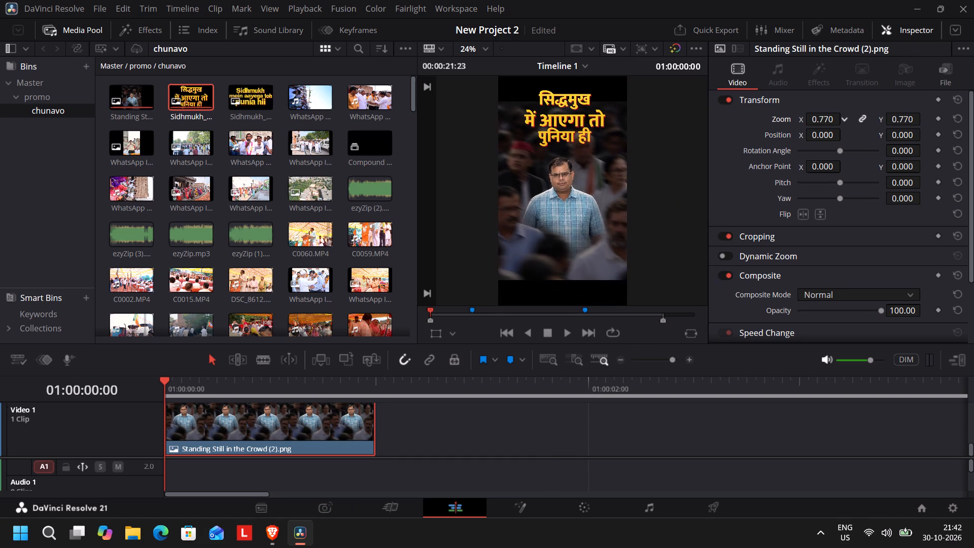
left_click_drag(805, 125, 801, 128)
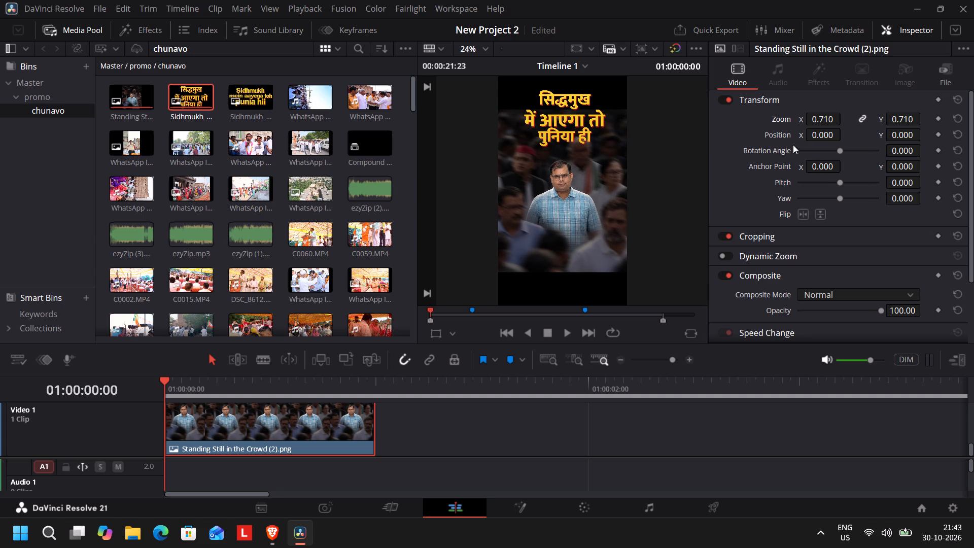
scroll(320, 417, "down", 2)
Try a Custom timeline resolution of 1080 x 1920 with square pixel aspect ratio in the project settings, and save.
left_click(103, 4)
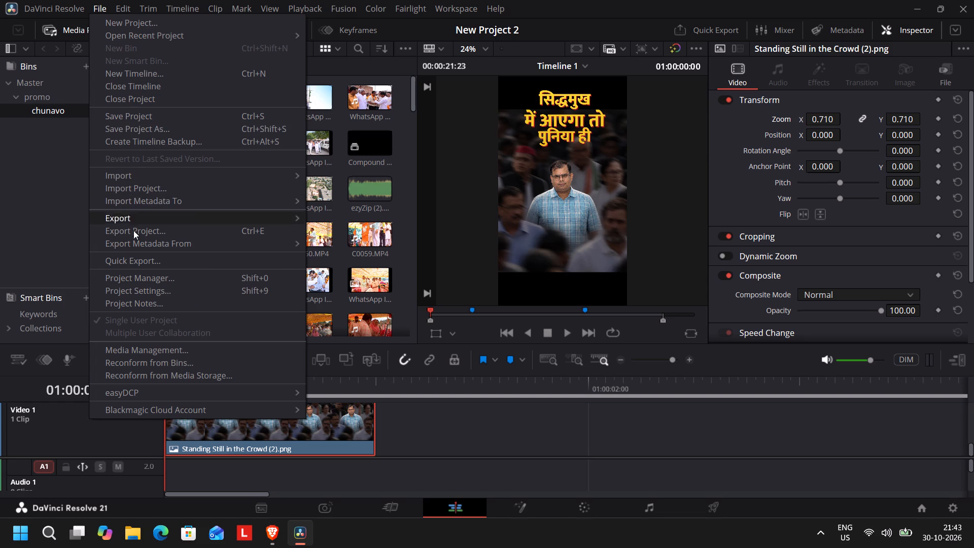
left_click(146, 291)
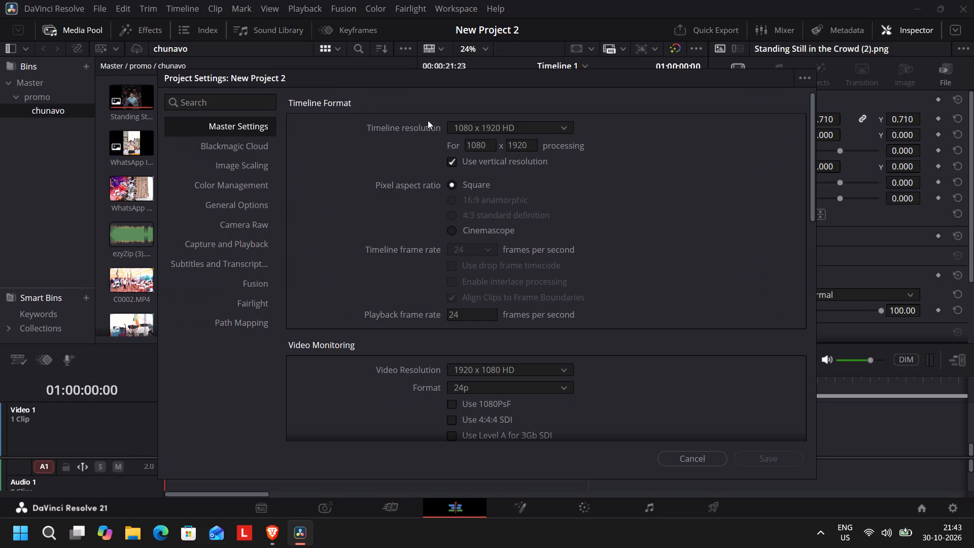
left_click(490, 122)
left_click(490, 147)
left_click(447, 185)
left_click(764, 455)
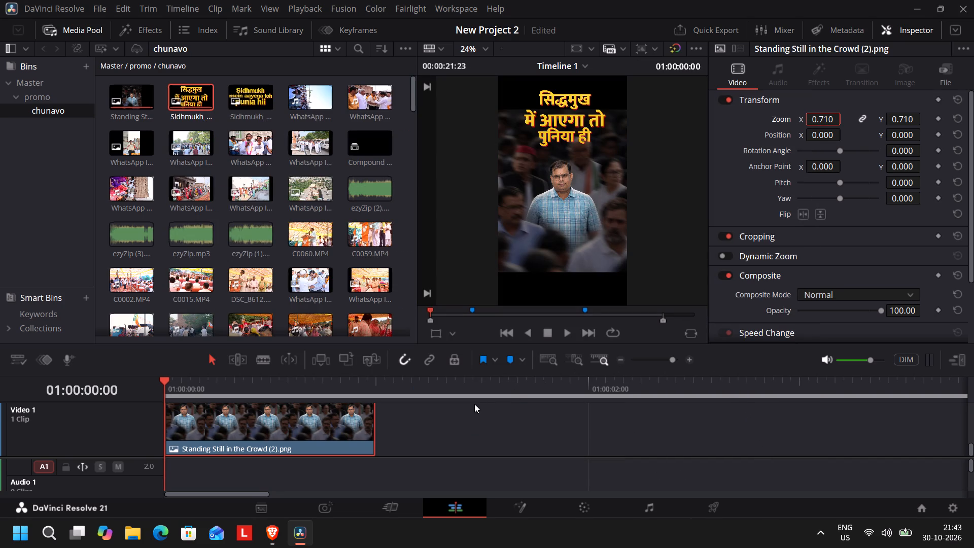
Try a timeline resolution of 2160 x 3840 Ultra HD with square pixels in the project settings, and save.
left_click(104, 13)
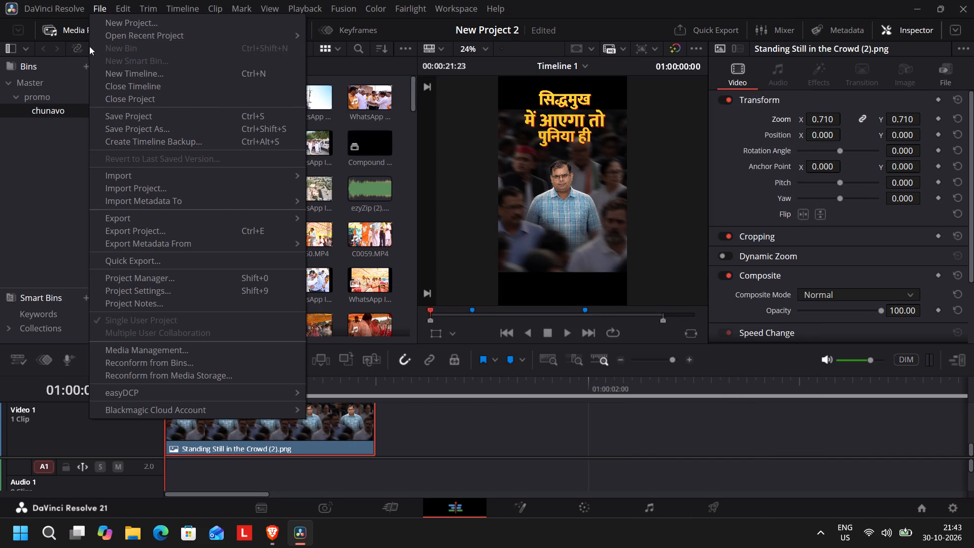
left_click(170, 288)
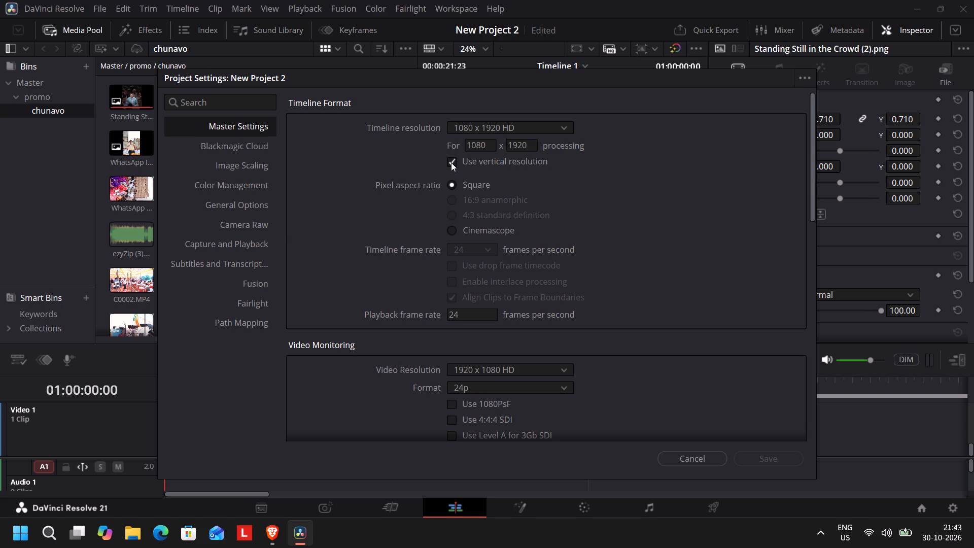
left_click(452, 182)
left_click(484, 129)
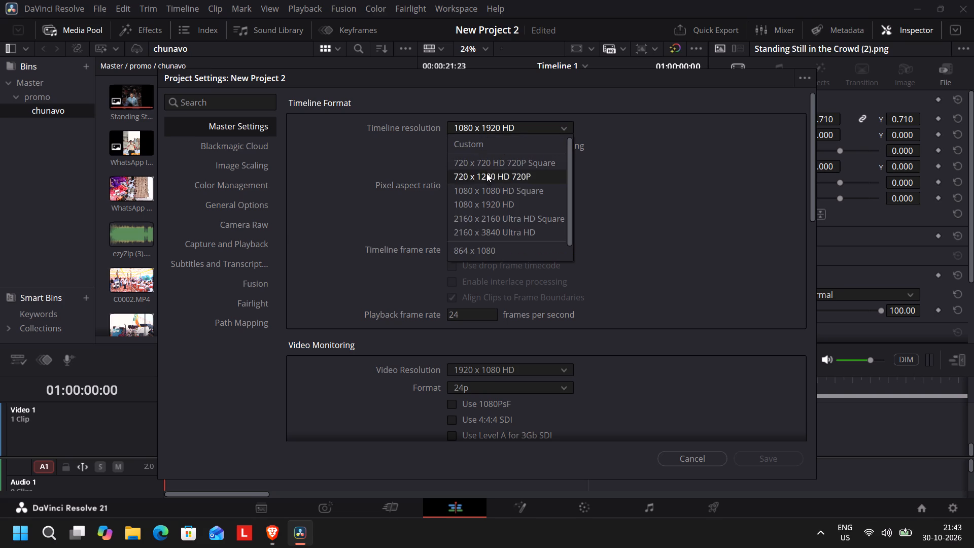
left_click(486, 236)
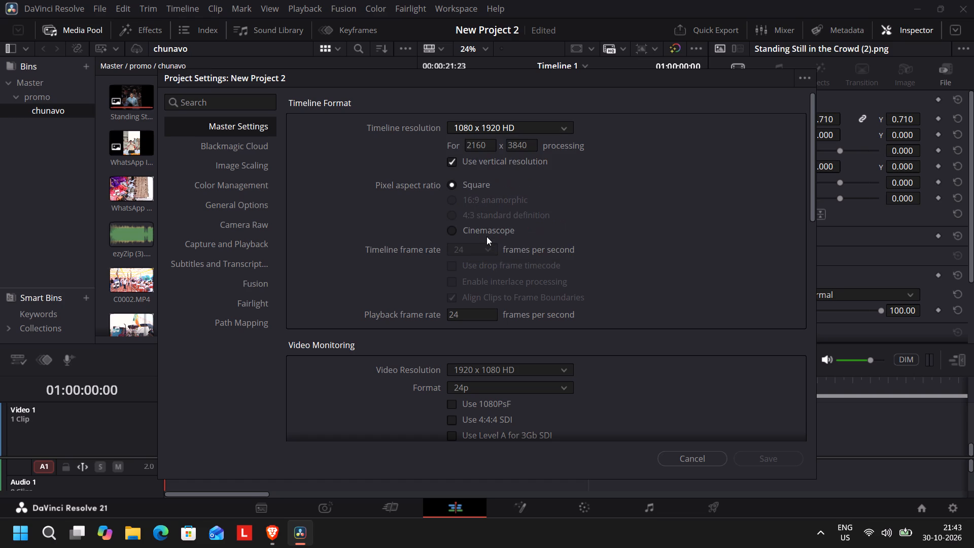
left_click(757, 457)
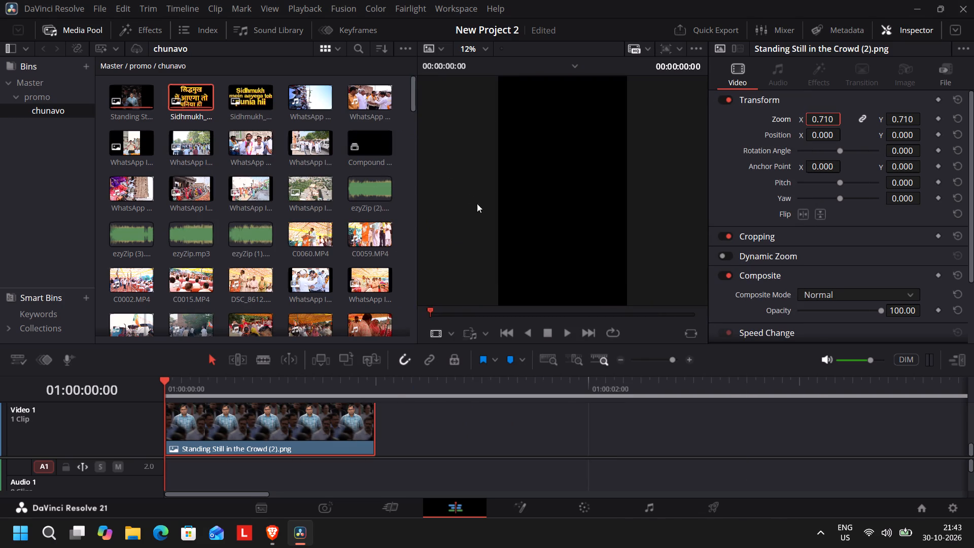
Undo the last zoom change on the Standing Still in the Crowd (2).png image.
key("ctrl+z")
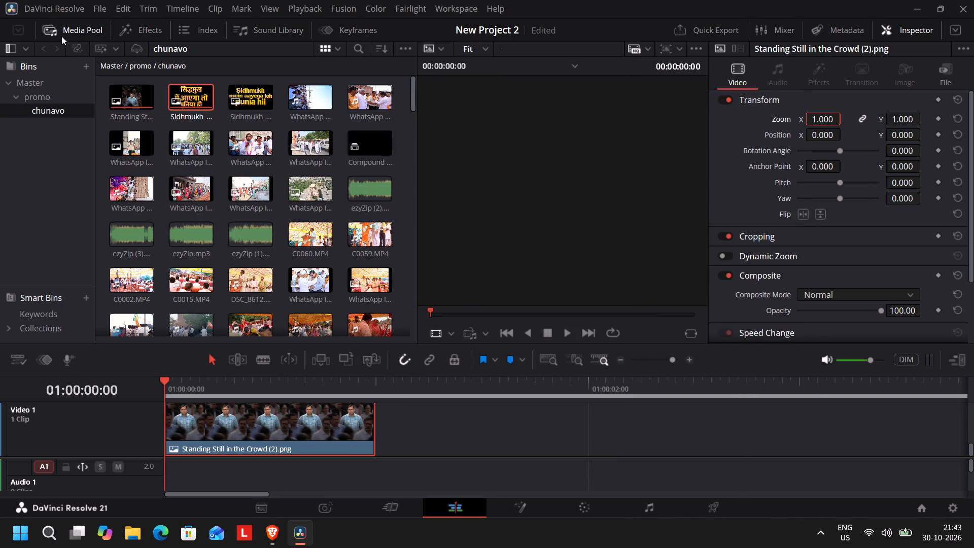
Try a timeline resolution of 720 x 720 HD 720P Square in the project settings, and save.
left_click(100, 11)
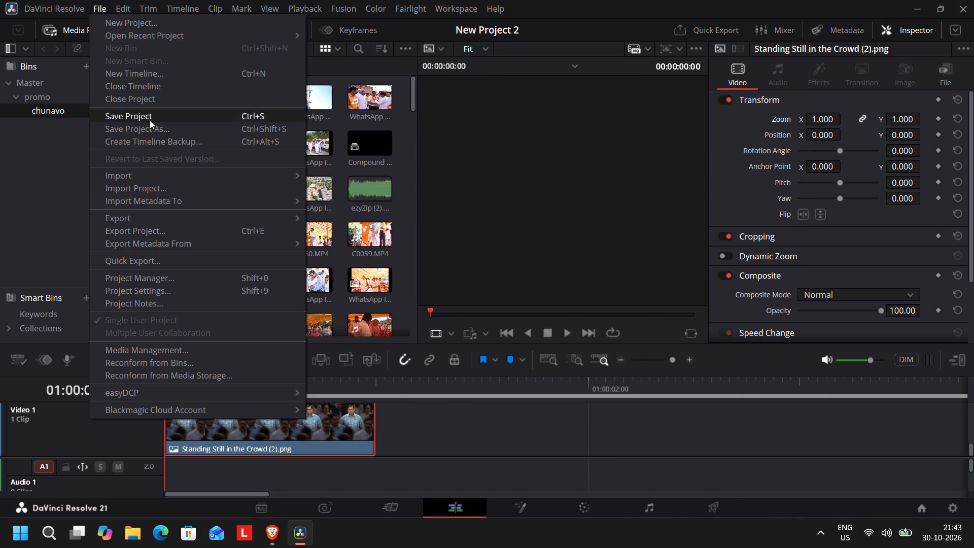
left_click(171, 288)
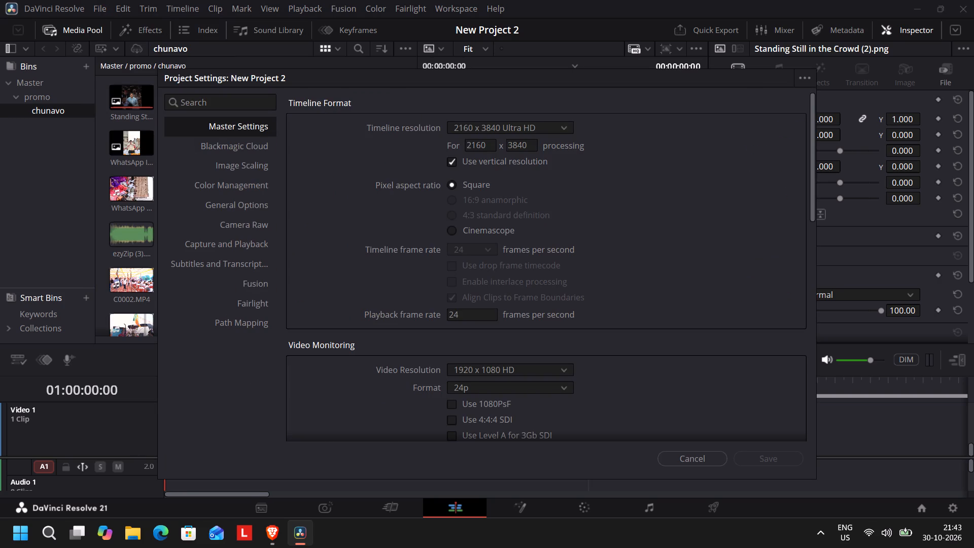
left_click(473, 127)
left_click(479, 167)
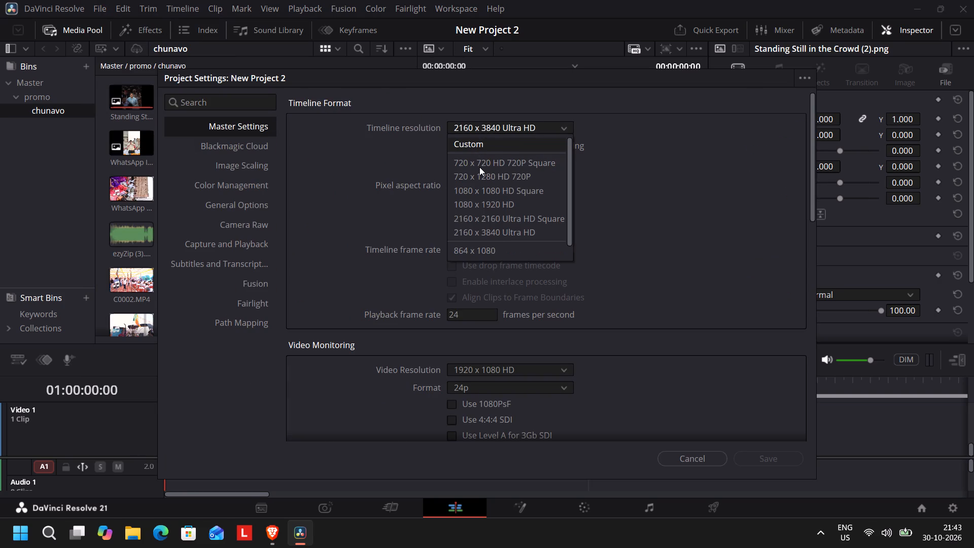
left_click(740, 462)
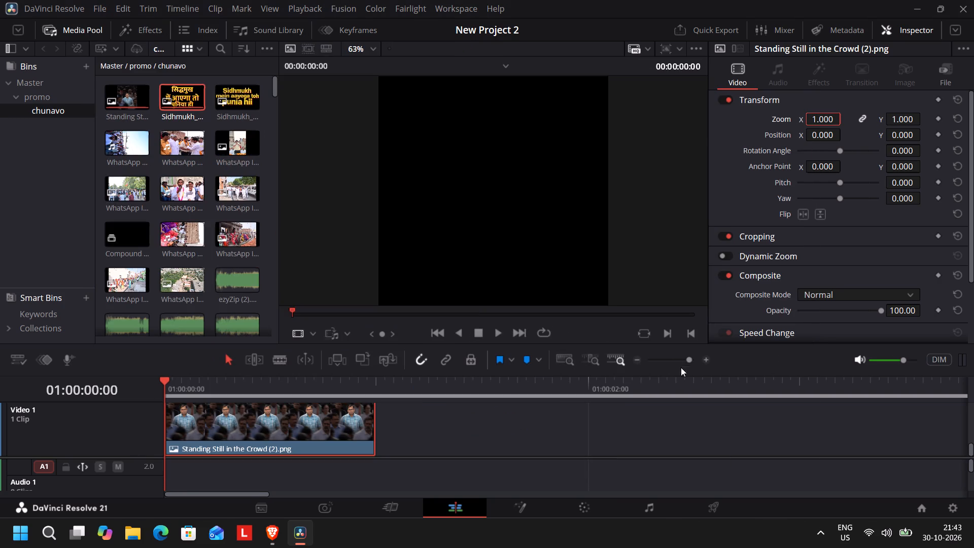
Raise the Hindi text clip on Video 2 to position Y 299.740 and enlarge its zoom to 0.420.
left_click(317, 456)
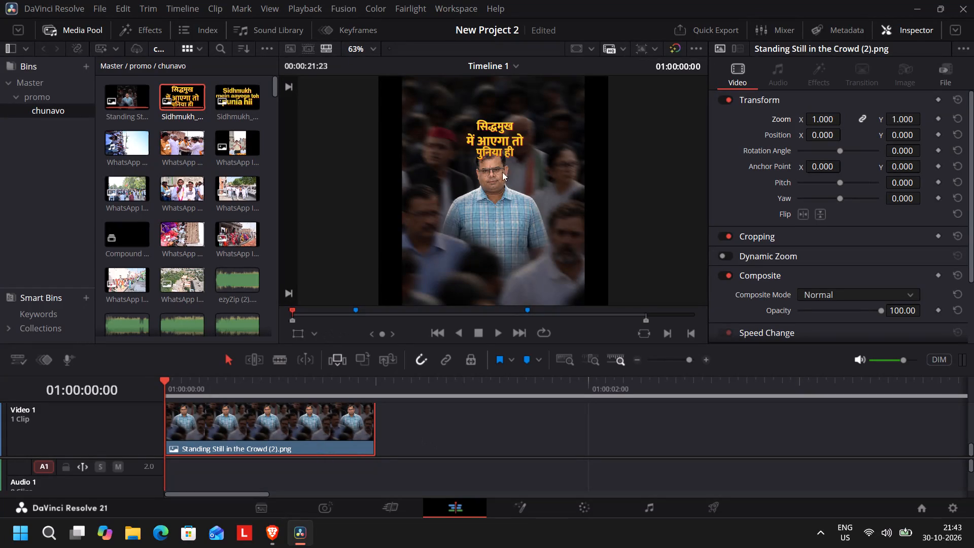
scroll(502, 180, "down", 1, "ctrl")
scroll(502, 180, "up", 2, "ctrl")
scroll(502, 180, "down", 1, "ctrl")
scroll(486, 228, "down", 2)
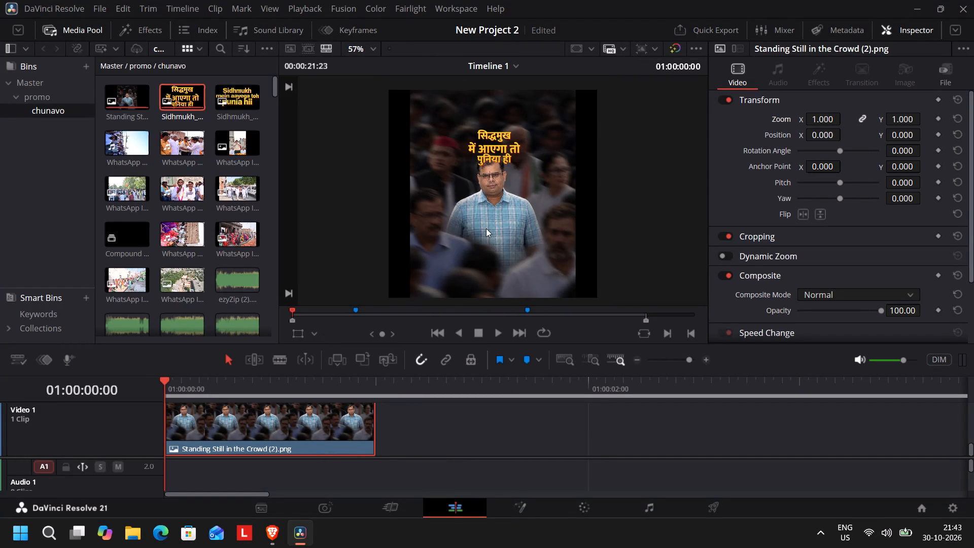
scroll(486, 228, "down", 1)
scroll(371, 441, "up", 1)
left_click(303, 439)
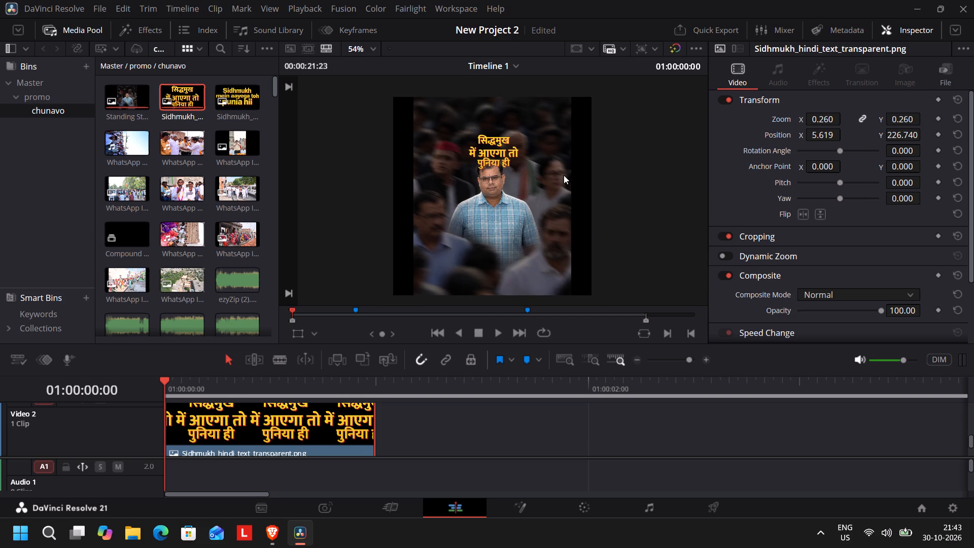
left_click_drag(898, 133, 922, 141)
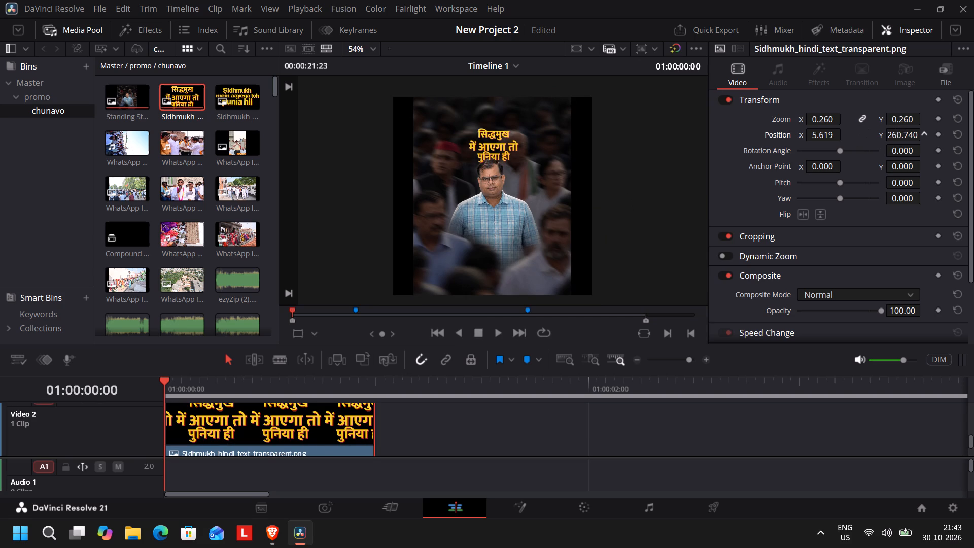
left_click_drag(922, 141, 945, 149)
left_click_drag(825, 119, 833, 118)
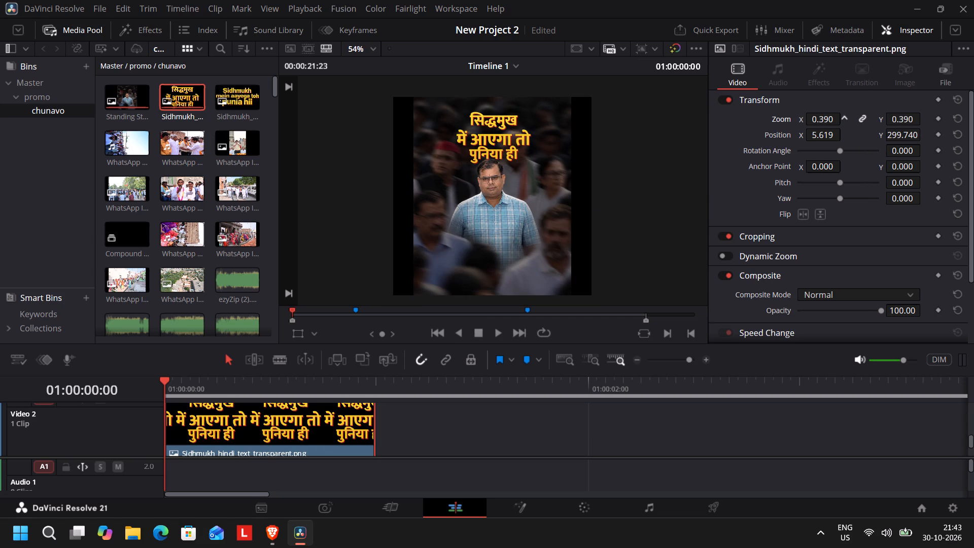
left_click_drag(833, 118, 840, 118)
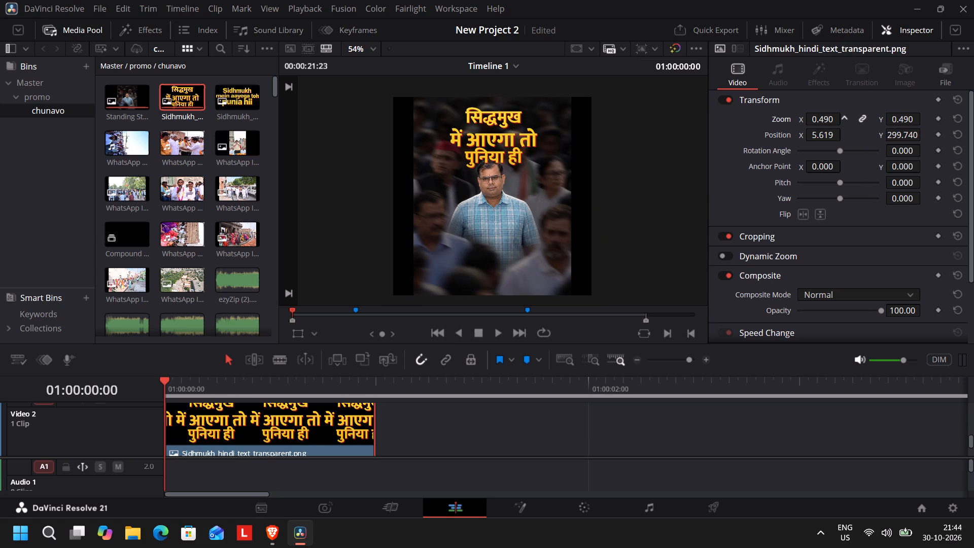
left_click_drag(840, 118, 835, 118)
Examine the man and the Hindi slogan up close in the timeline viewer.
scroll(464, 145, "up", 3, "ctrl")
scroll(468, 145, "down", 3, "ctrl")
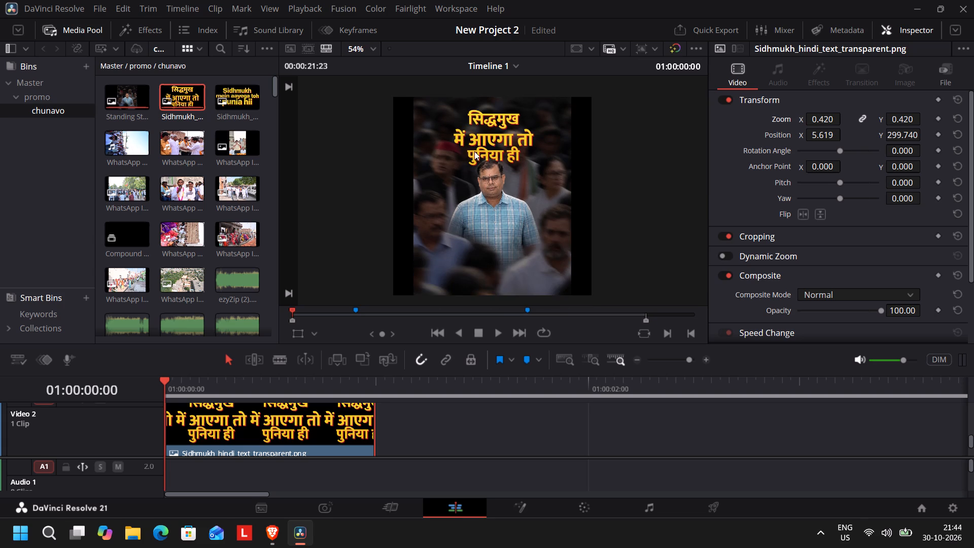
scroll(492, 160, "up", 17)
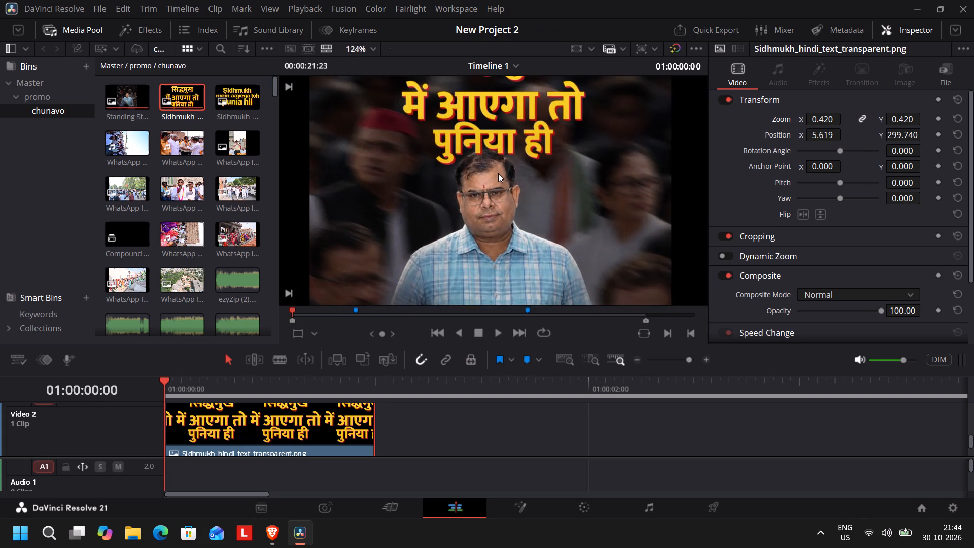
scroll(498, 173, "up", 3)
scroll(558, 164, "down", 2, "ctrl")
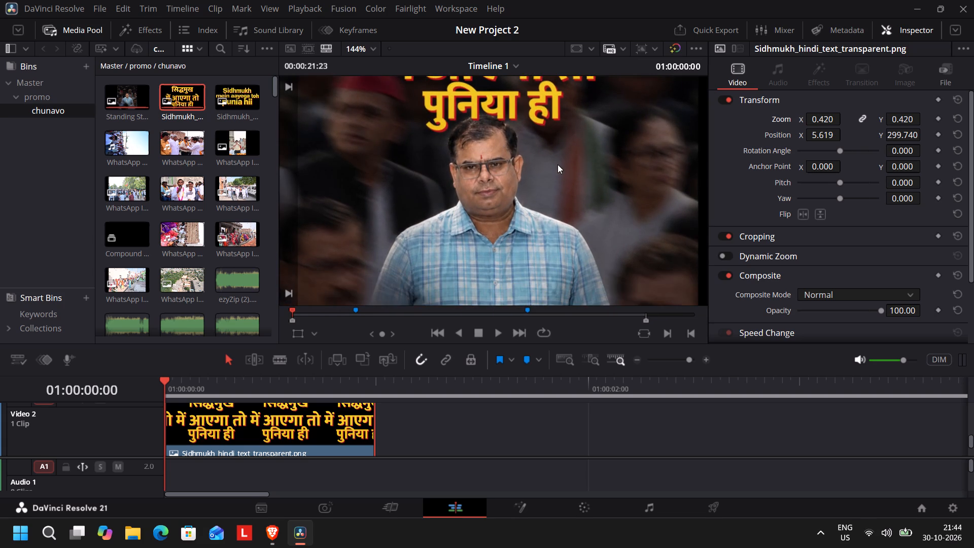
scroll(551, 161, "down", 3)
scroll(550, 161, "up", 7)
scroll(550, 161, "down", 3, "ctrl")
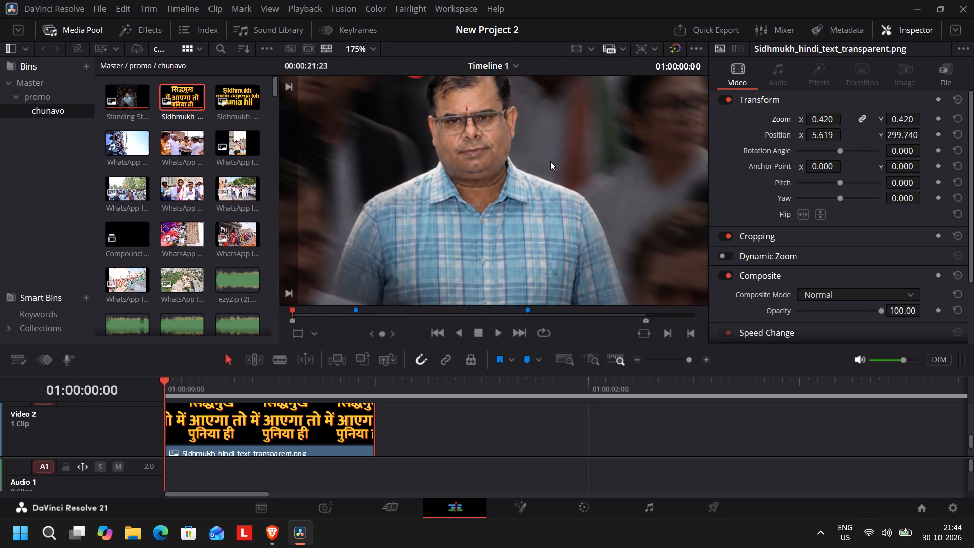
scroll(550, 161, "up", 15, "ctrl")
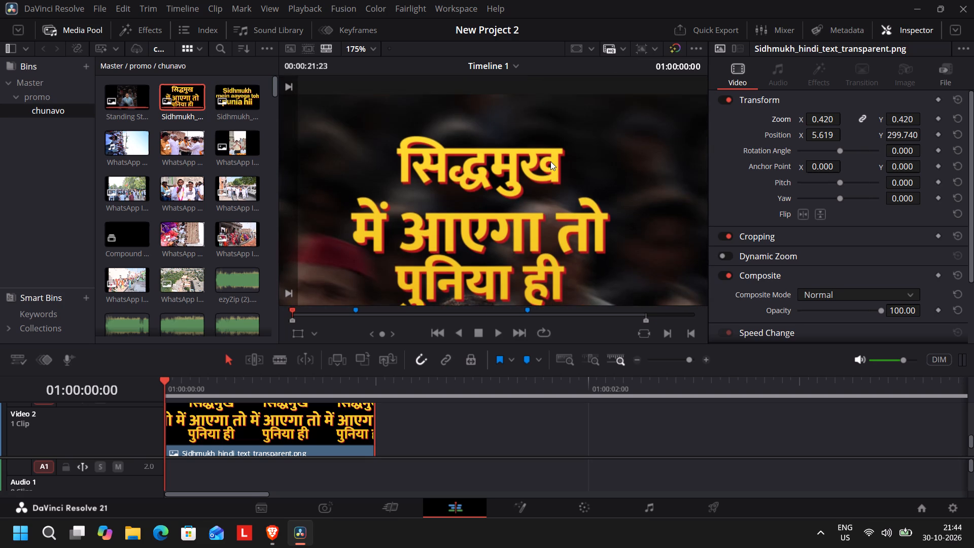
scroll(592, 163, "down", 9)
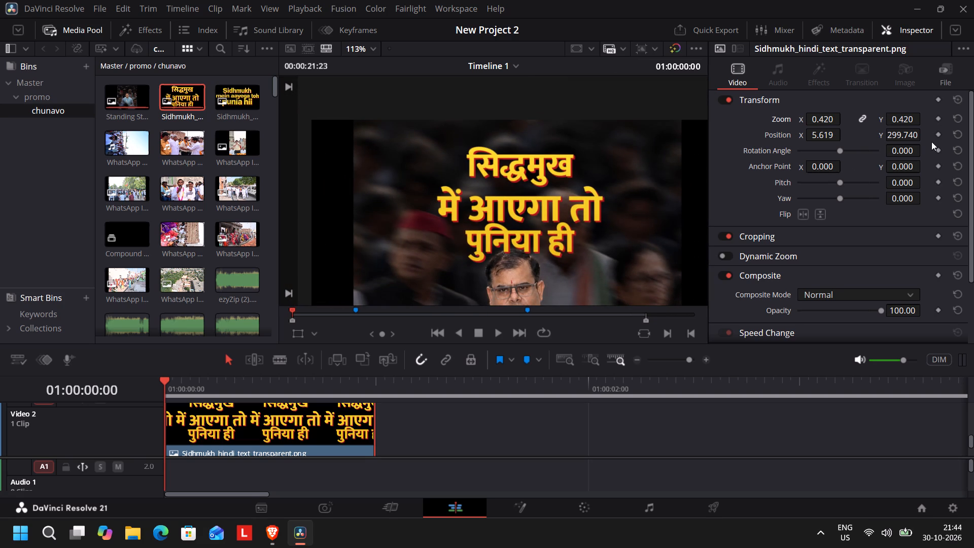
Raise the Hindi text clip on Video 2 slightly, setting its position Y to 311.740.
left_click_drag(899, 138, 906, 138)
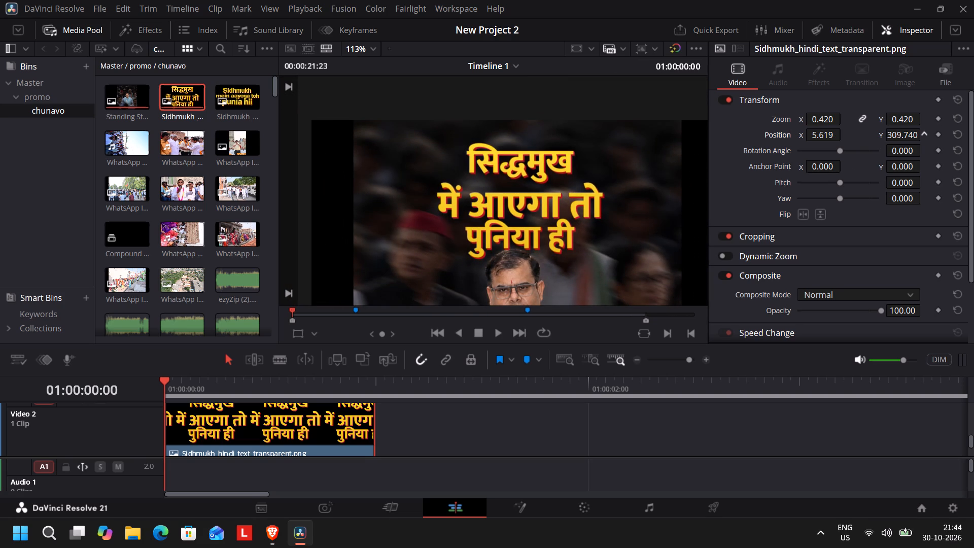
left_click_drag(906, 138, 907, 138)
scroll(518, 184, "down", 10)
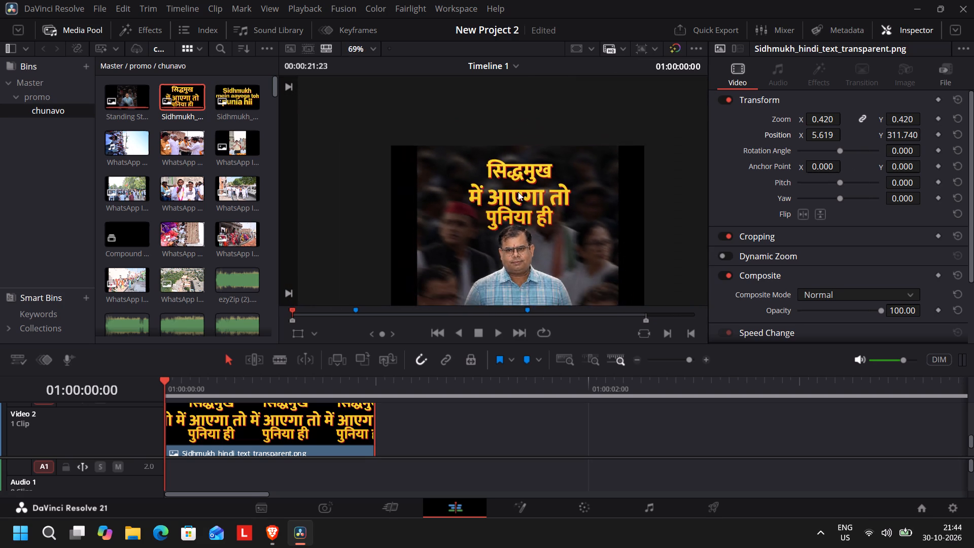
scroll(518, 192, "down", 14)
scroll(565, 148, "down", 3)
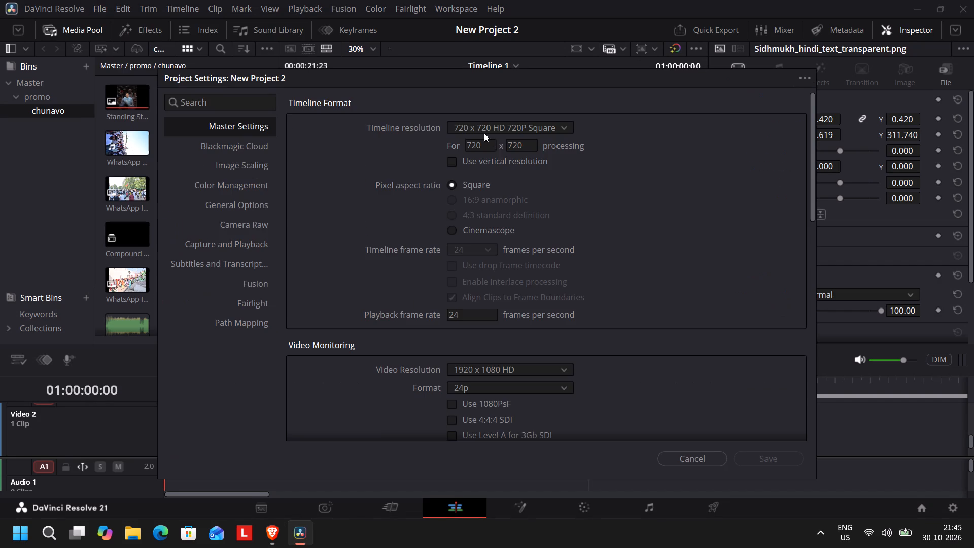
Set the custom timeline resolution width to 1119 in the project settings.
double_click(476, 144)
key("ctrl+v")
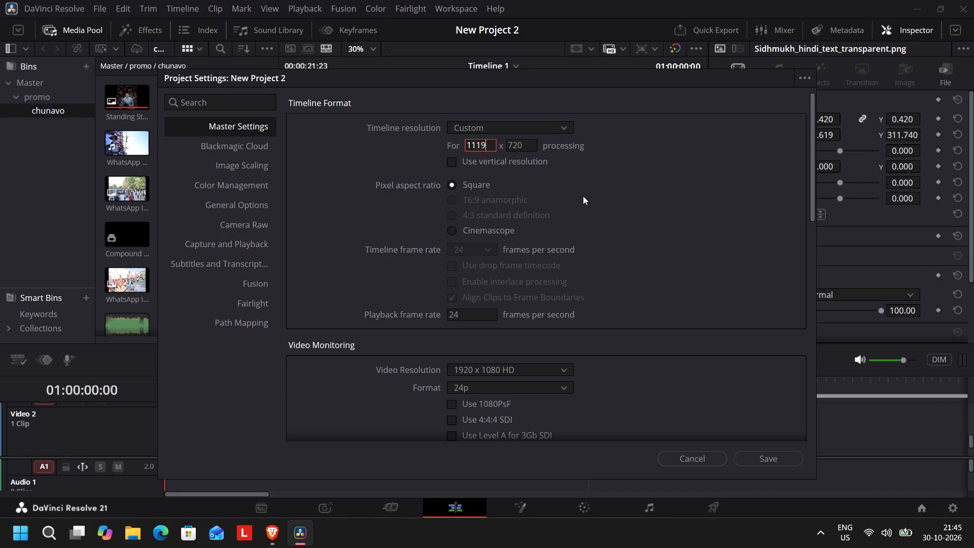
left_click(631, 208)
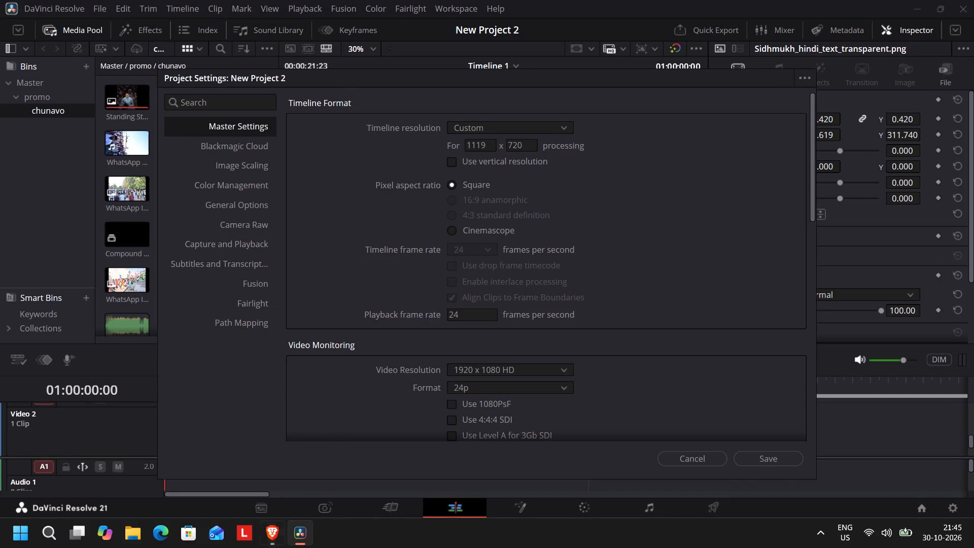
Switch to Brave and select the image height value 1406 in the ChatGPT answer for reuse in the timeline resolution.
left_click(276, 547)
double_click(423, 324)
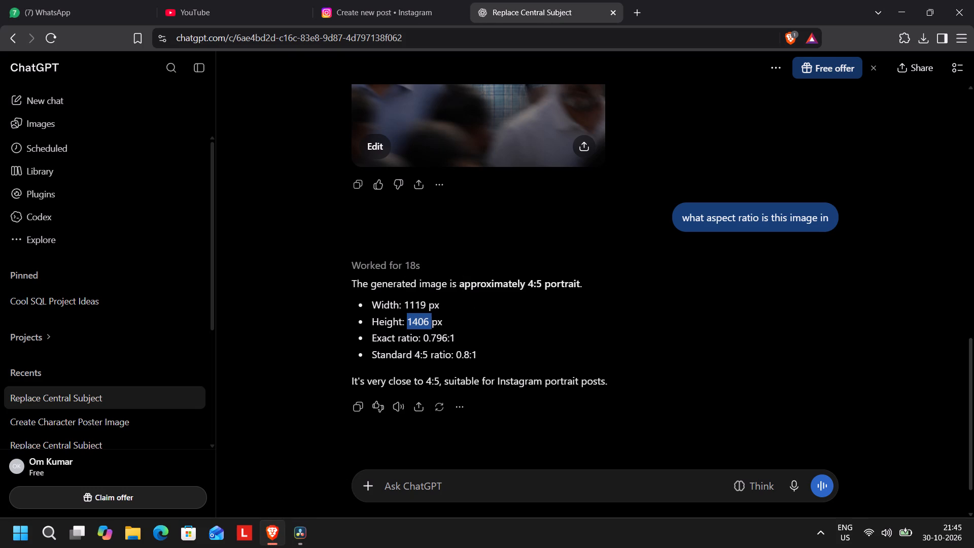
Copy the image height 1406 from the ChatGPT reply, switch to DaVinci Resolve, enter it as the Custom timeline resolution's height, and save.
key("ctrl+c")
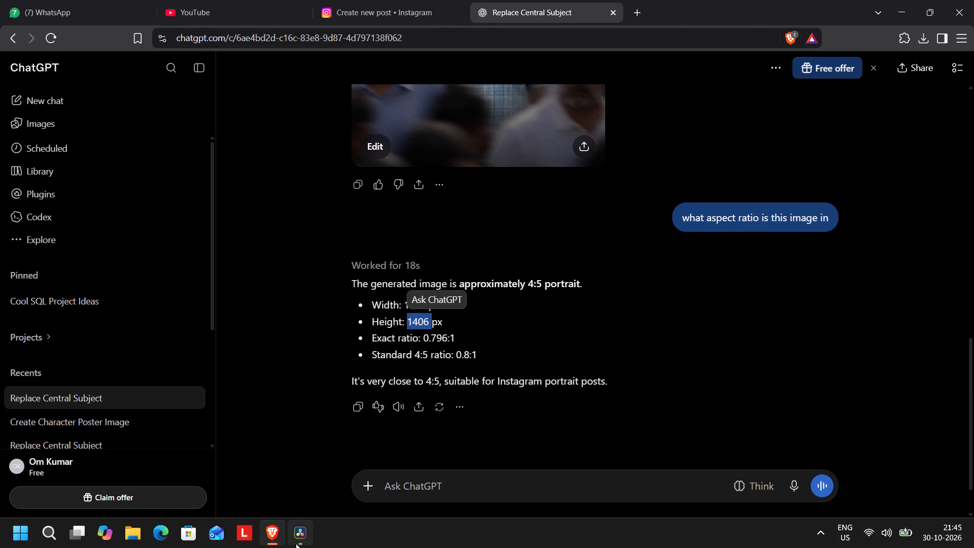
left_click(296, 543)
double_click(522, 143)
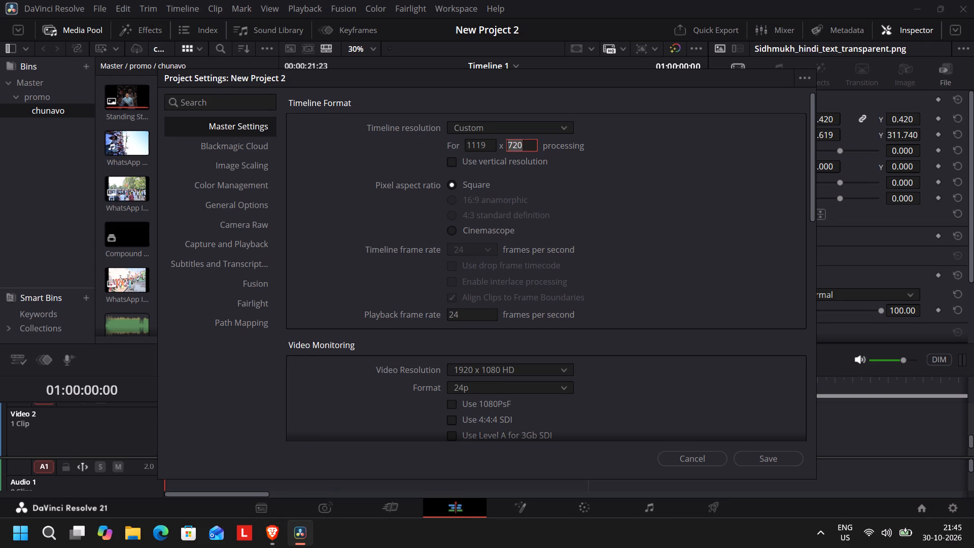
key("ctrl+v")
left_click(760, 456)
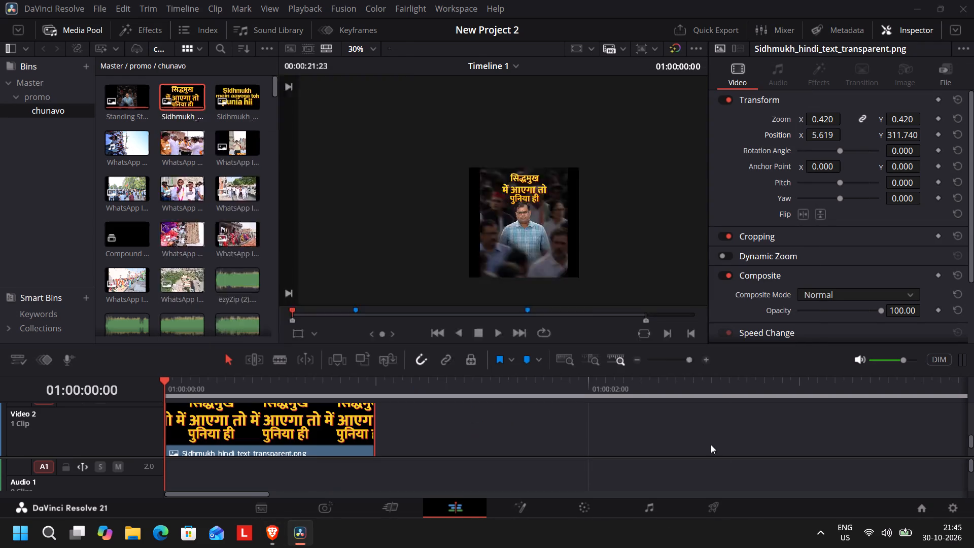
Reduce the Hindi text clip on Video 2 to zoom 0.280 and set its position Y to 468.760.
scroll(583, 173, "down", 8)
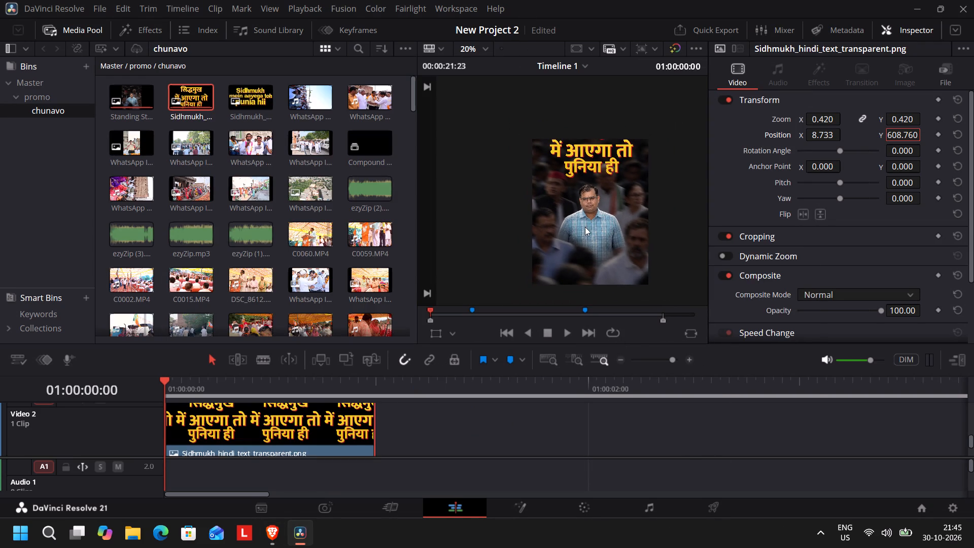
scroll(268, 429, "up", 1)
scroll(261, 449, "down", 1)
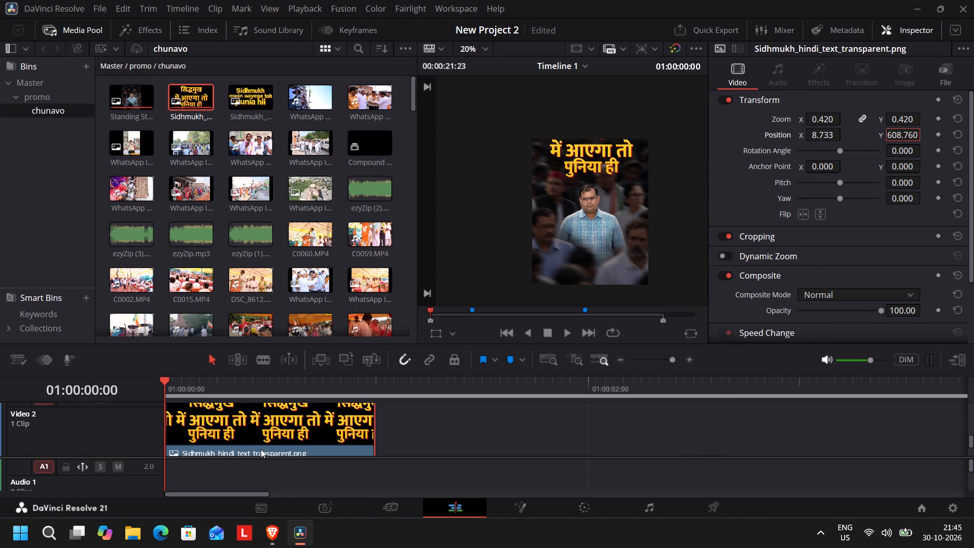
left_click(260, 441)
left_click_drag(910, 120, 896, 121)
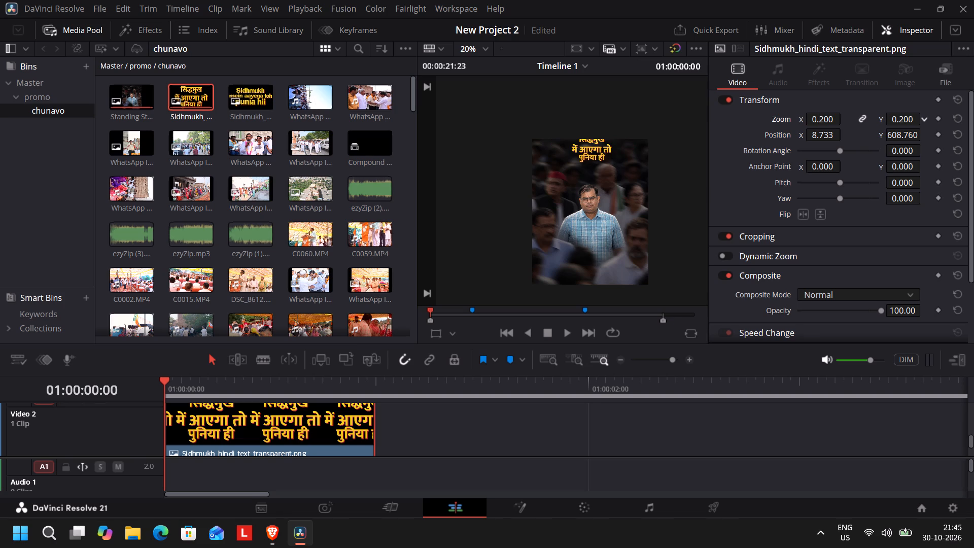
left_click_drag(896, 121, 901, 121)
left_click_drag(911, 136, 885, 137)
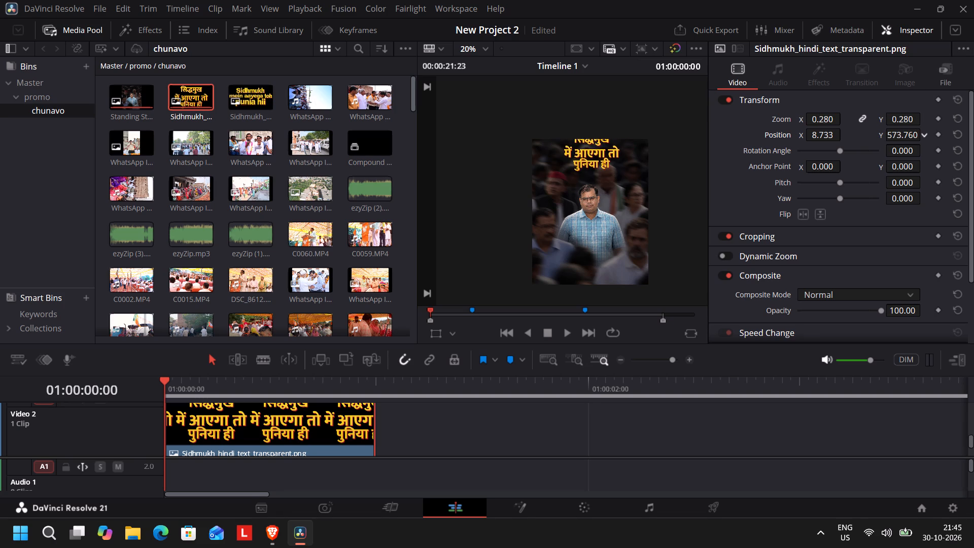
left_click_drag(885, 137, 822, 137)
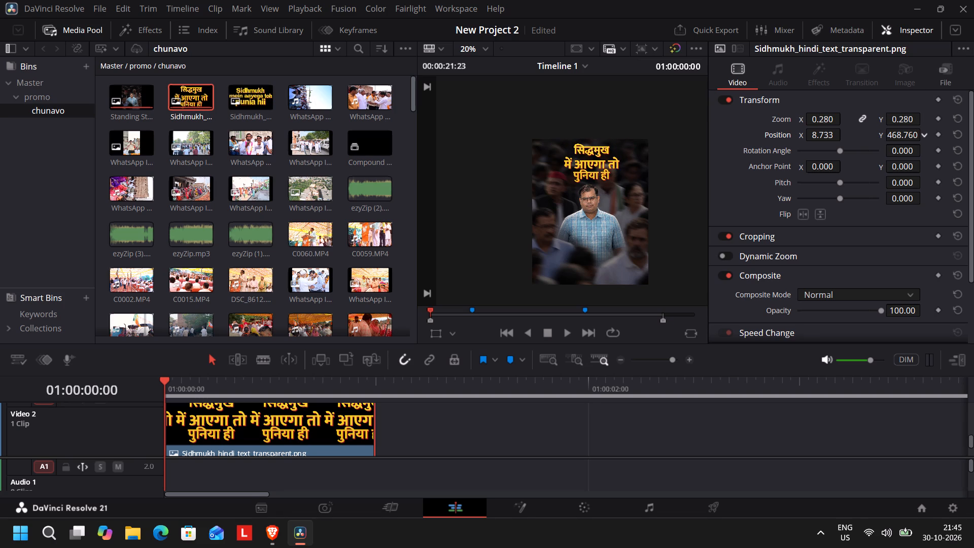
left_click_drag(822, 137, 822, 138)
left_click_drag(553, 374, 554, 370)
left_click_drag(554, 370, 569, 310)
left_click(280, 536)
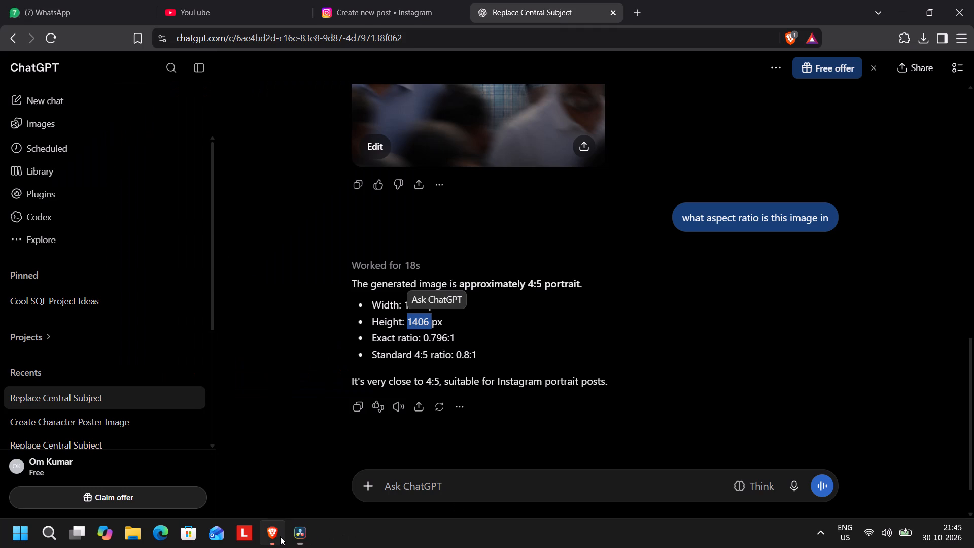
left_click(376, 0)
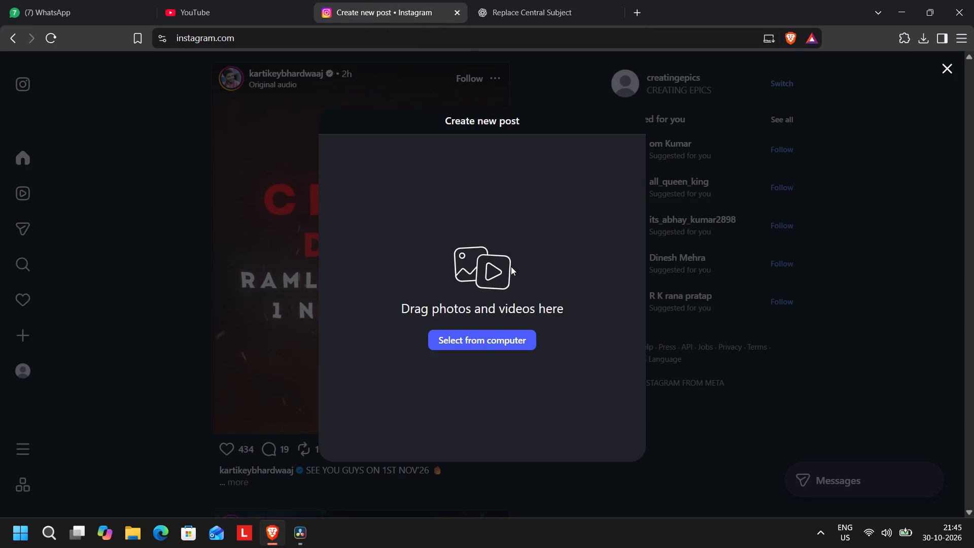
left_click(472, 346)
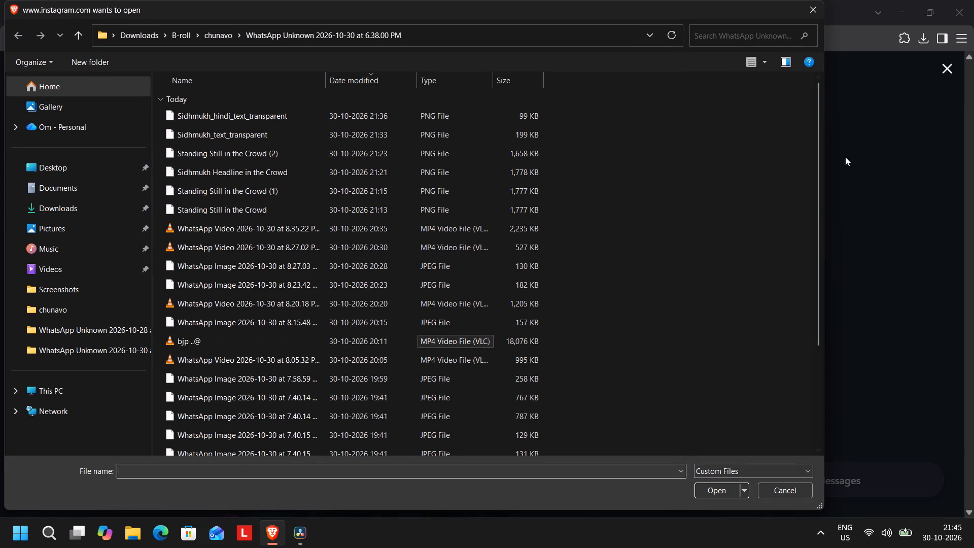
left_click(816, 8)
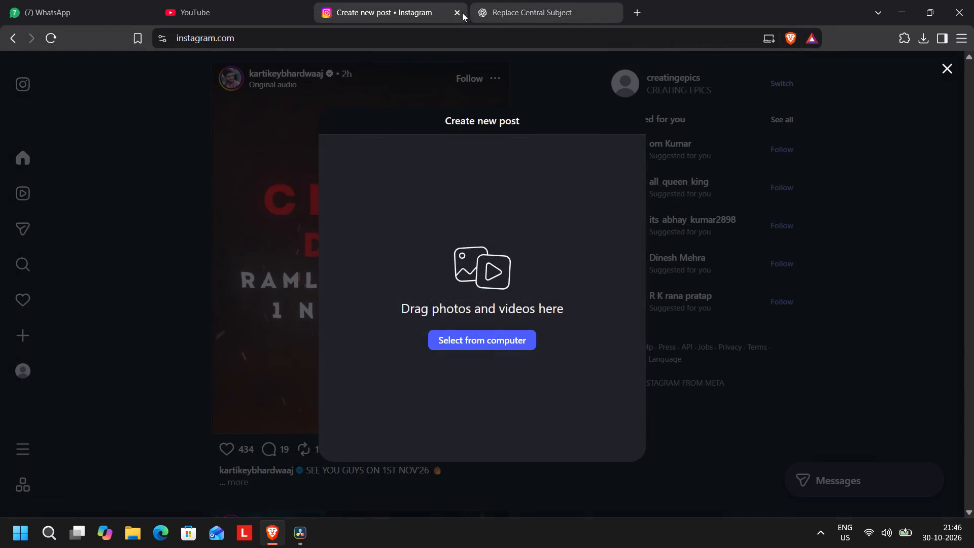
Search YouTube for "the modi kid" and open the video "Pextyle - The Modi song | Pex X Modi kid | Full version".
left_click(162, 12)
left_click(384, 73)
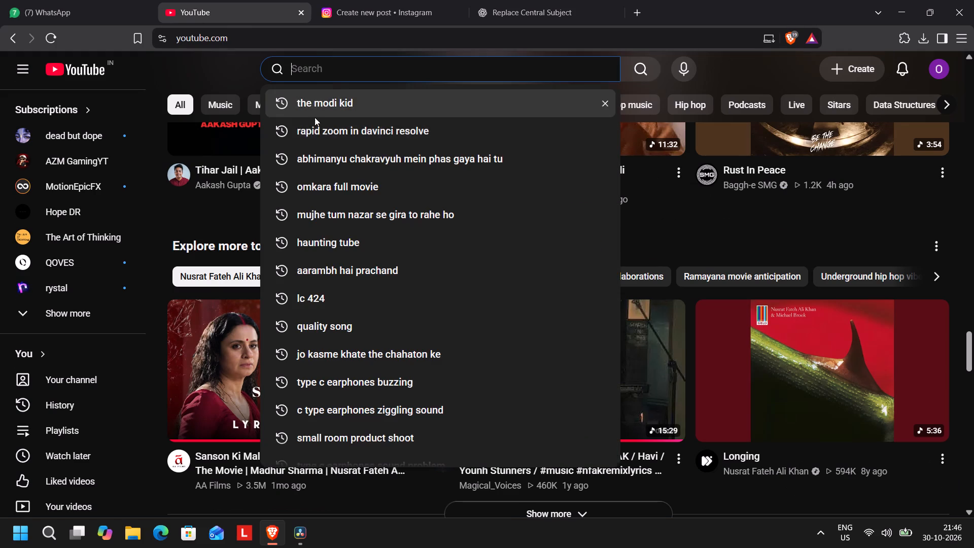
left_click(416, 90)
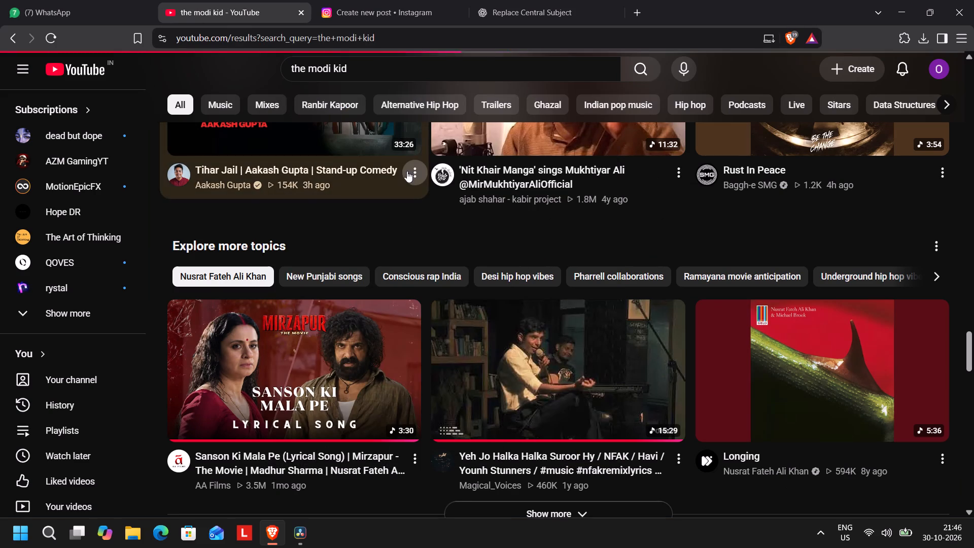
left_click(329, 190)
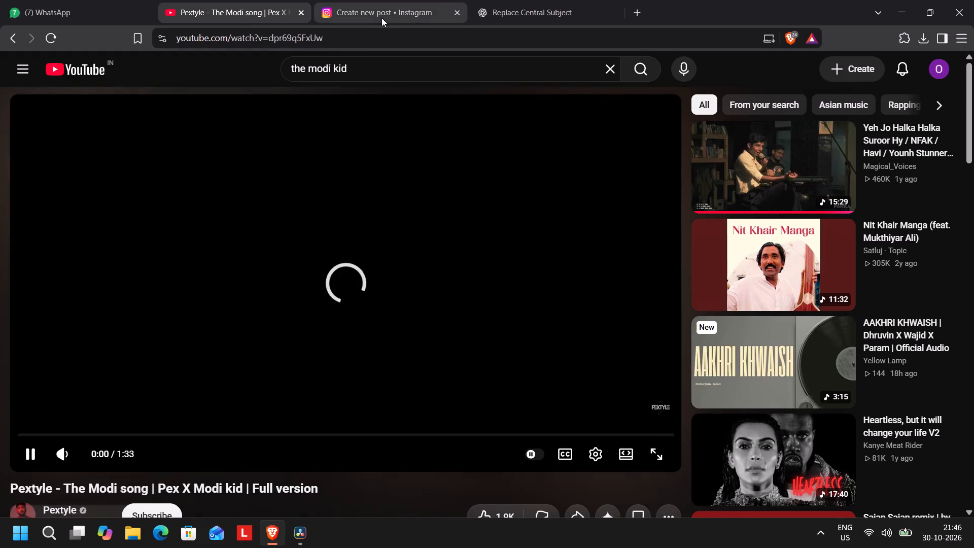
Close the Instagram page and view the Modi song video in full screen.
left_click(454, 11)
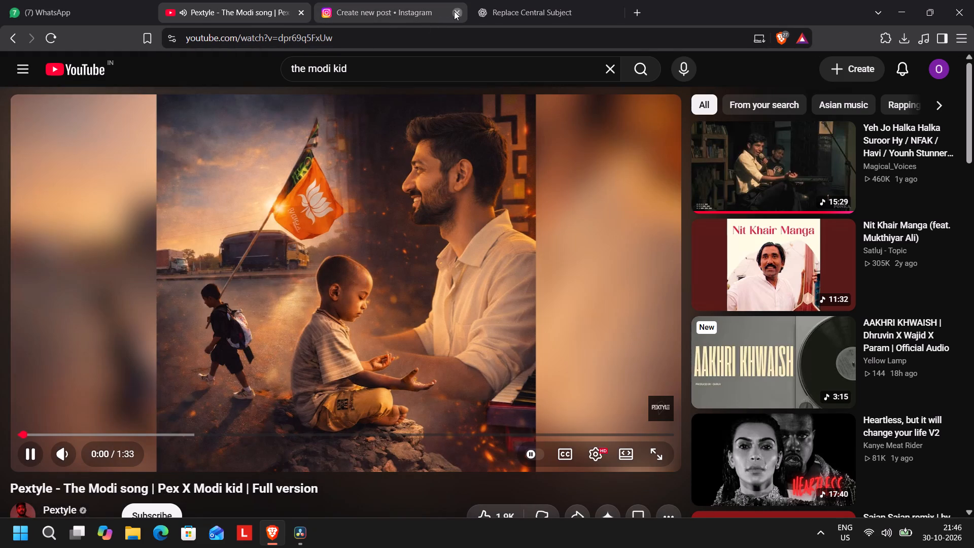
left_click(656, 454)
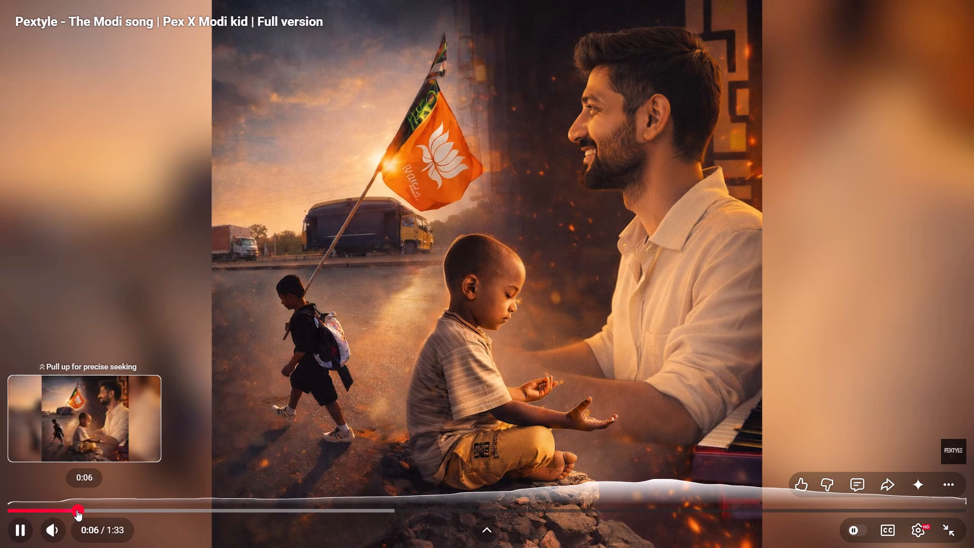
Pause the YouTube video "Pextyle - The Modi song | Pex X Modi kid | Full version", exit full screen, and copy its share link.
key("space")
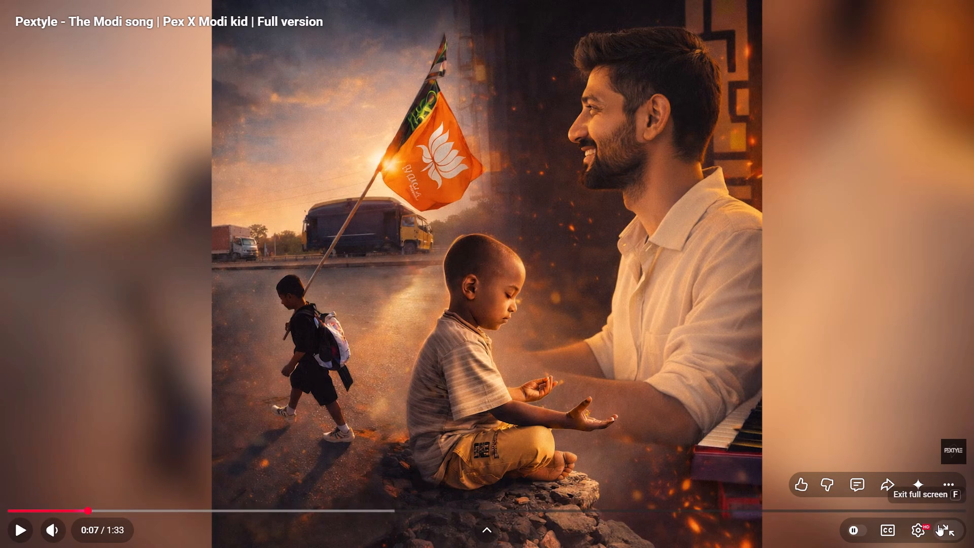
left_click(938, 525)
scroll(479, 481, "down", 1)
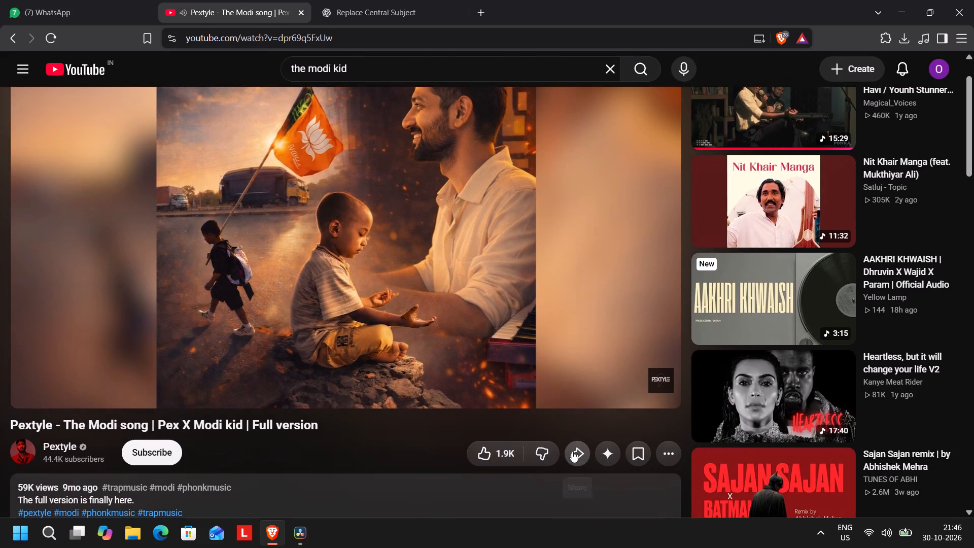
left_click(572, 451)
left_click(599, 340)
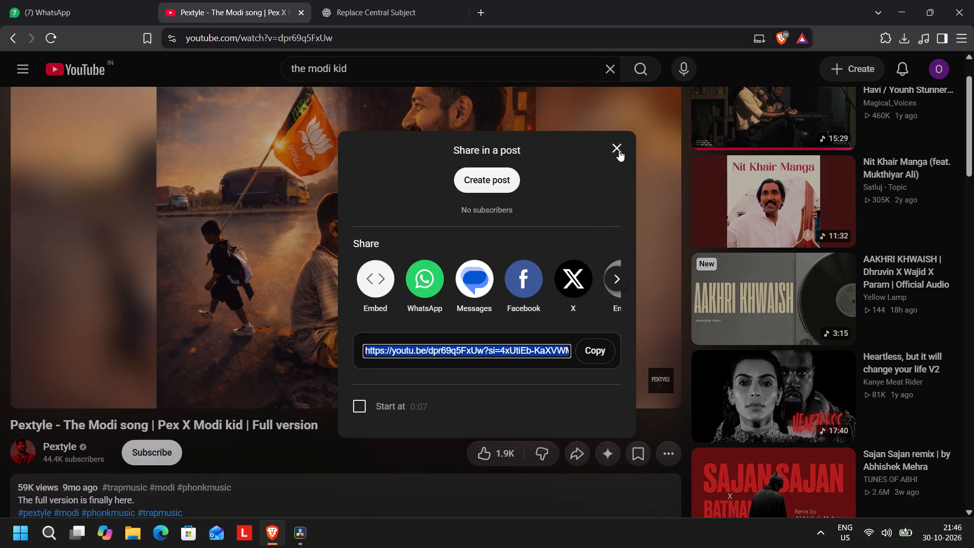
left_click(619, 150)
Open yout.com in a new tab, load the copied video link, and format shift the song to MP3.
left_click(482, 9)
key("y")
key("o")
key("u")
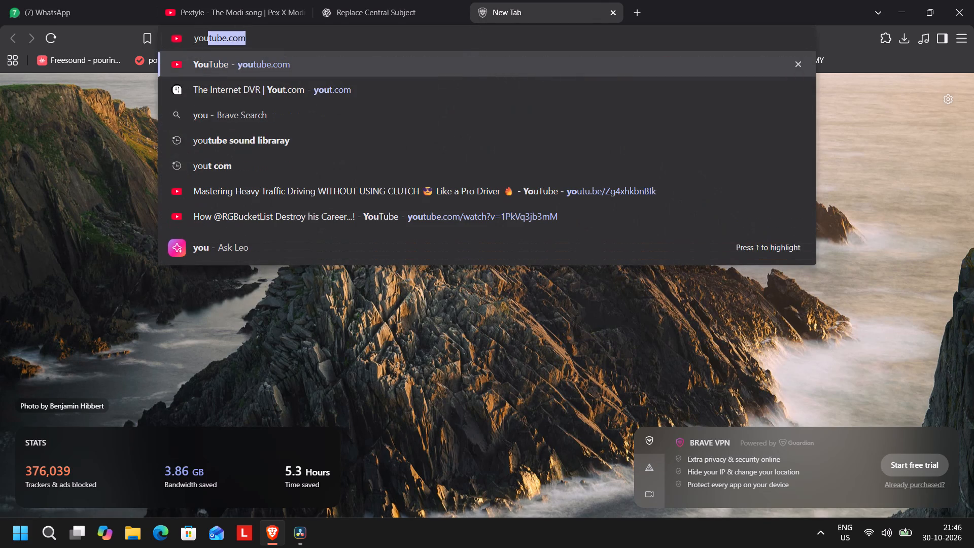
left_click(368, 95)
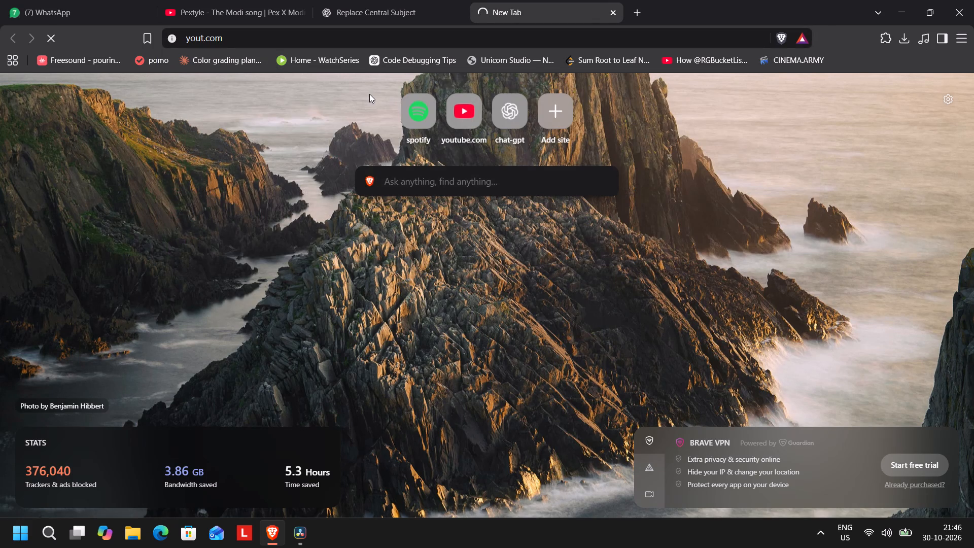
left_click(370, 289)
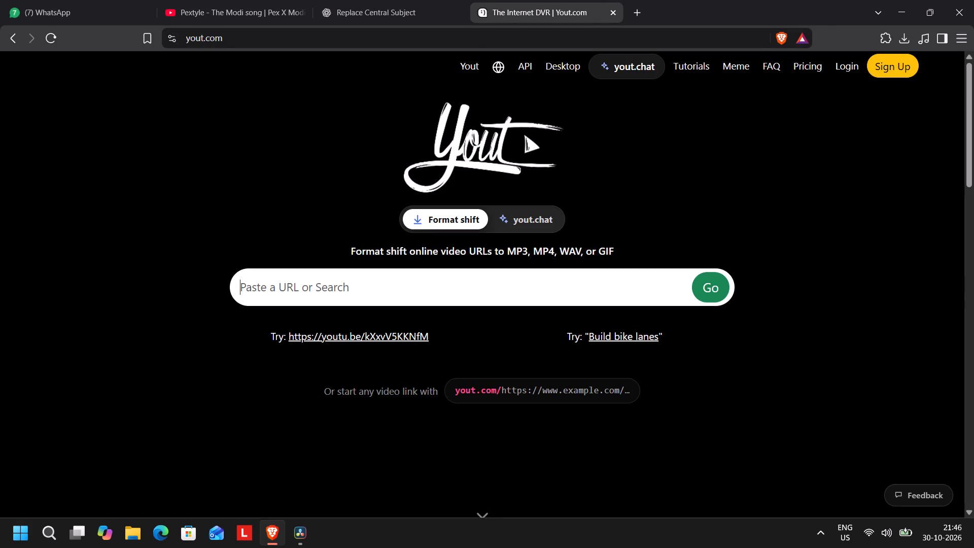
key("ctrl+v")
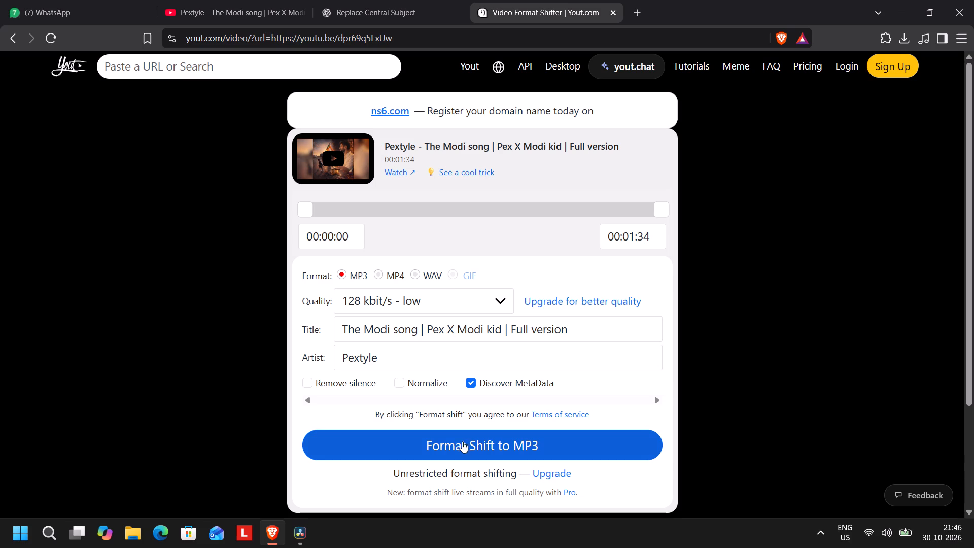
left_click(462, 443)
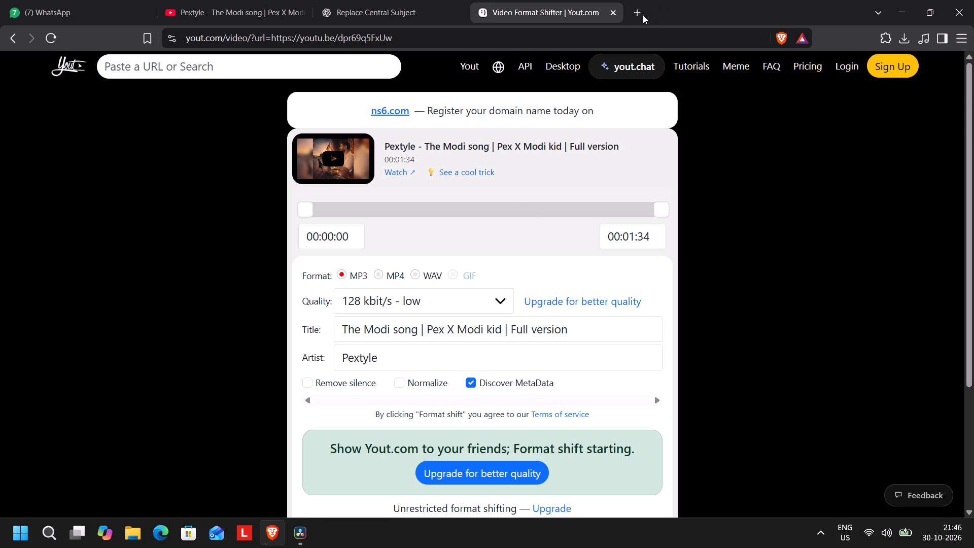
Save the format-shifted Modi song as an MP3 file.
key("Return")
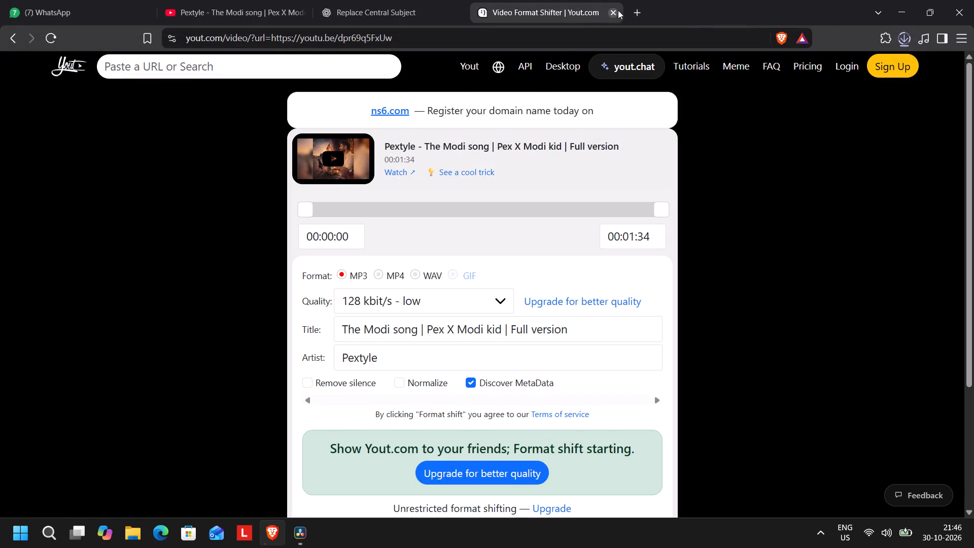
Open the Sidhmukh political candidate's Facebook profile in a new tab, close the Yout tab, and dismiss the login prompt.
left_click(635, 12)
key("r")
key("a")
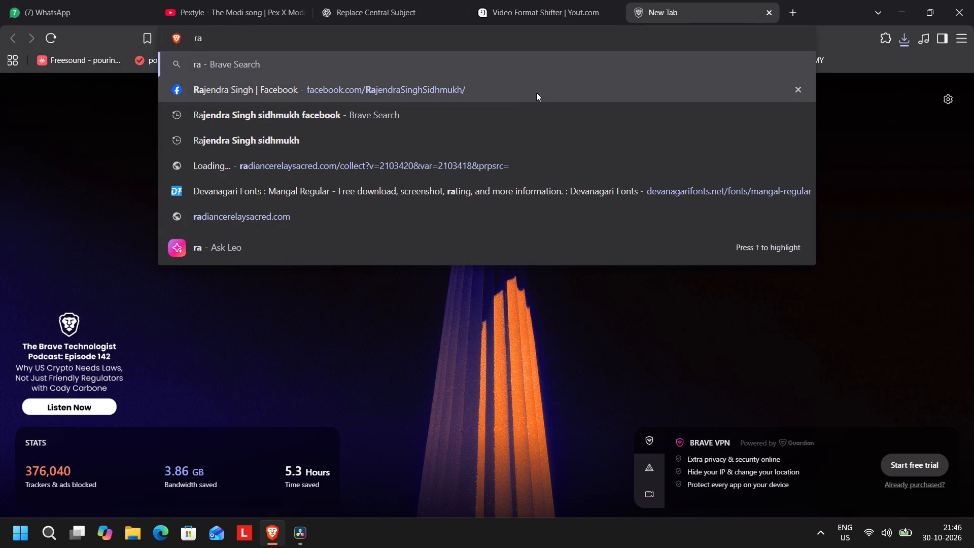
left_click(528, 97)
left_click(609, 10)
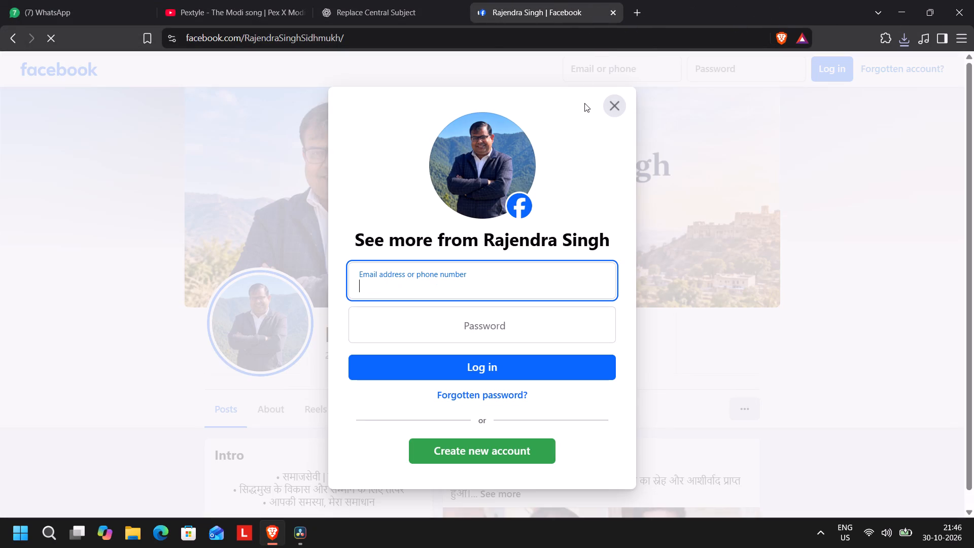
left_click(606, 110)
Watch the Sidhmukh video in the profile's newest post with sound, adjusting the player volume and the system volume.
scroll(456, 473, "down", 6)
scroll(477, 434, "down", 2)
scroll(520, 378, "up", 2)
left_click(741, 290)
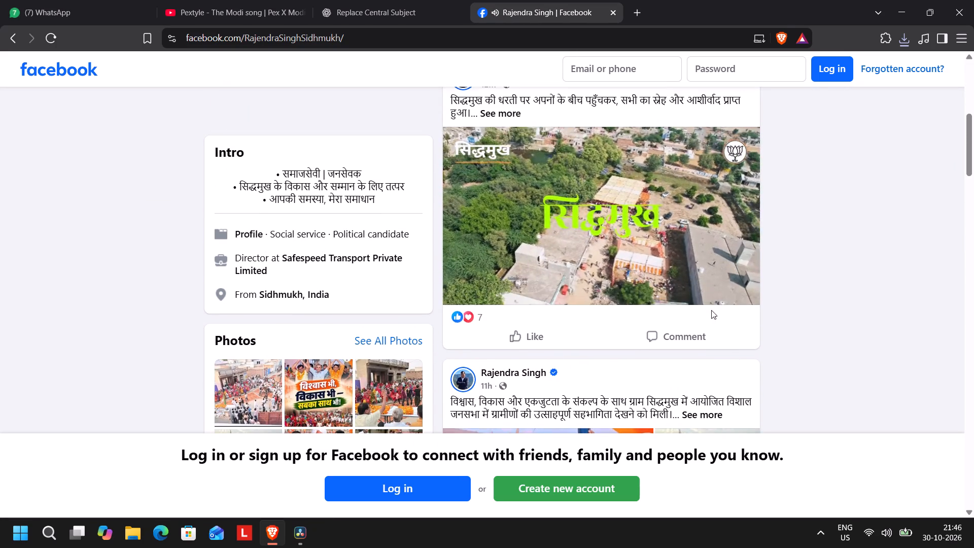
left_click(741, 243)
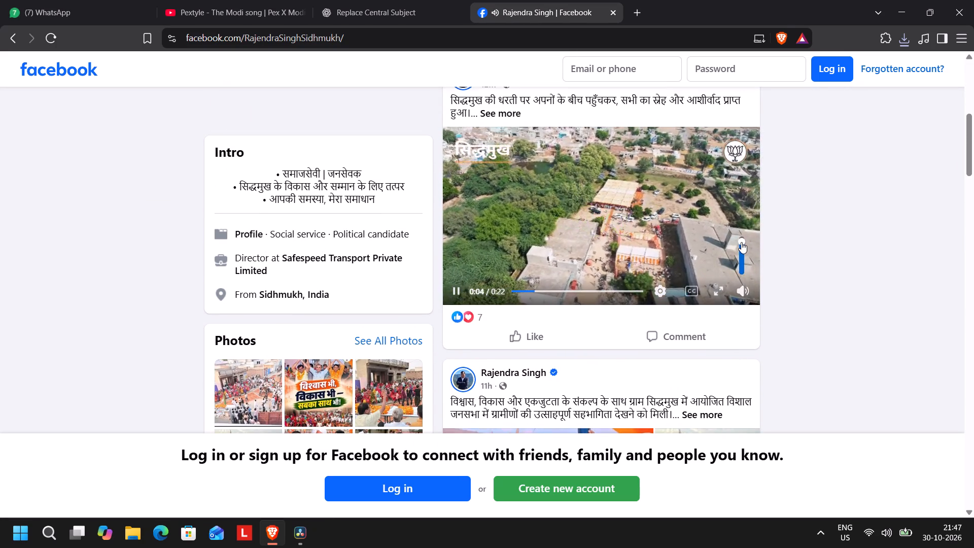
left_click(739, 259)
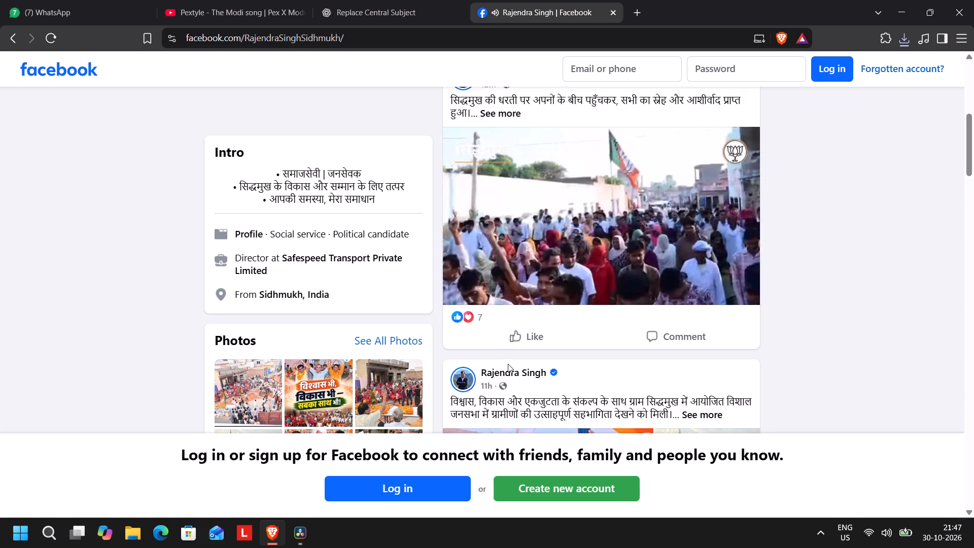
scroll(508, 364, "up", 1)
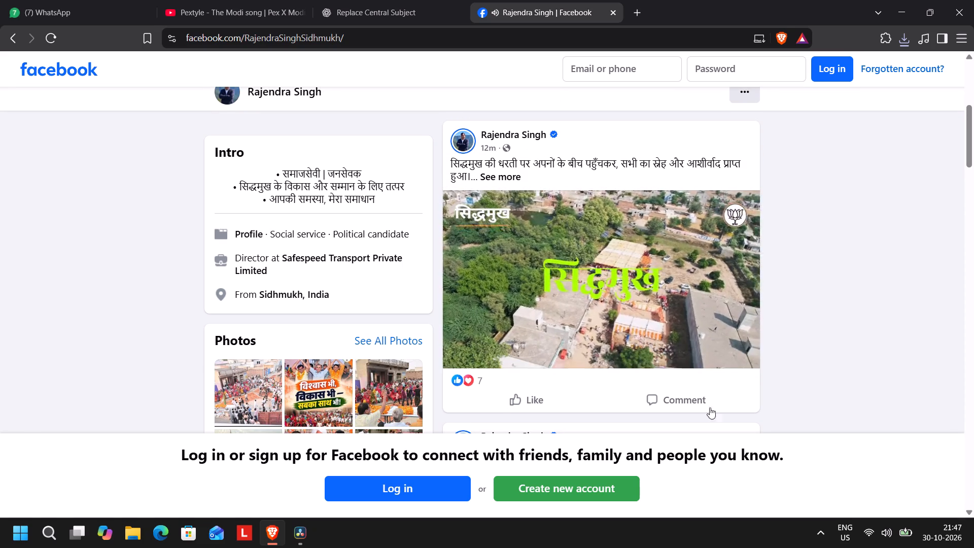
left_click(893, 547)
left_click(885, 454)
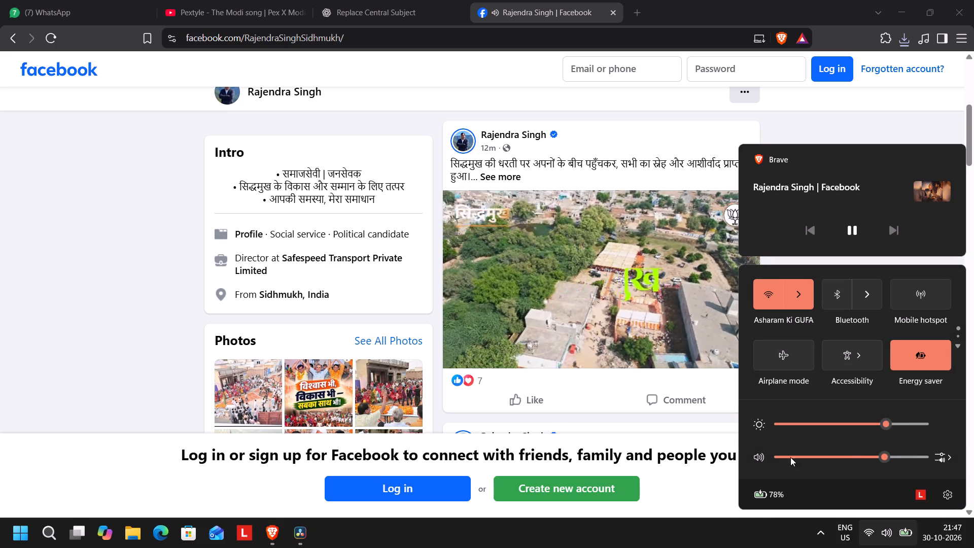
left_click(664, 428)
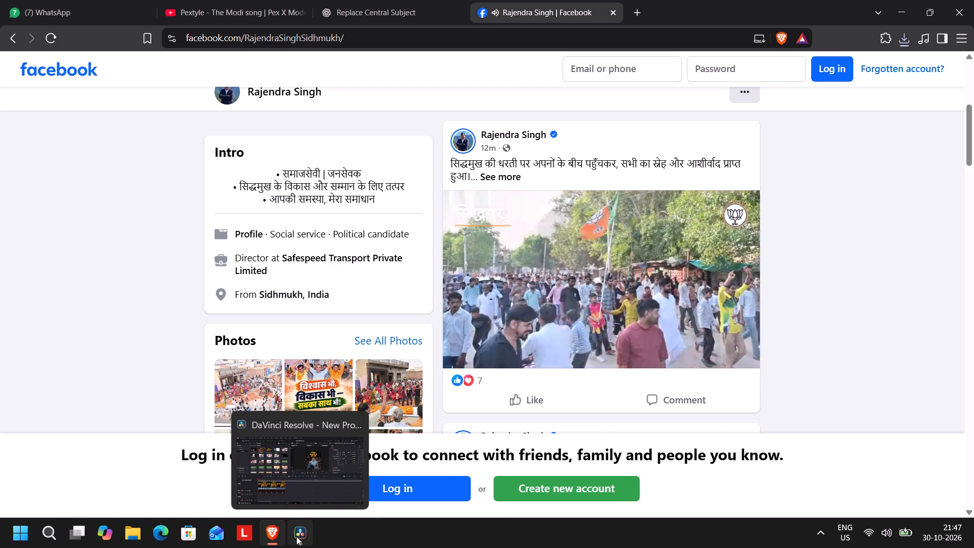
Switch to DaVinci Resolve, import the-modi-song--pex-x-modi-kid--full-version MP3 into the chunavo bin, and return to the Edit page.
left_click(303, 538)
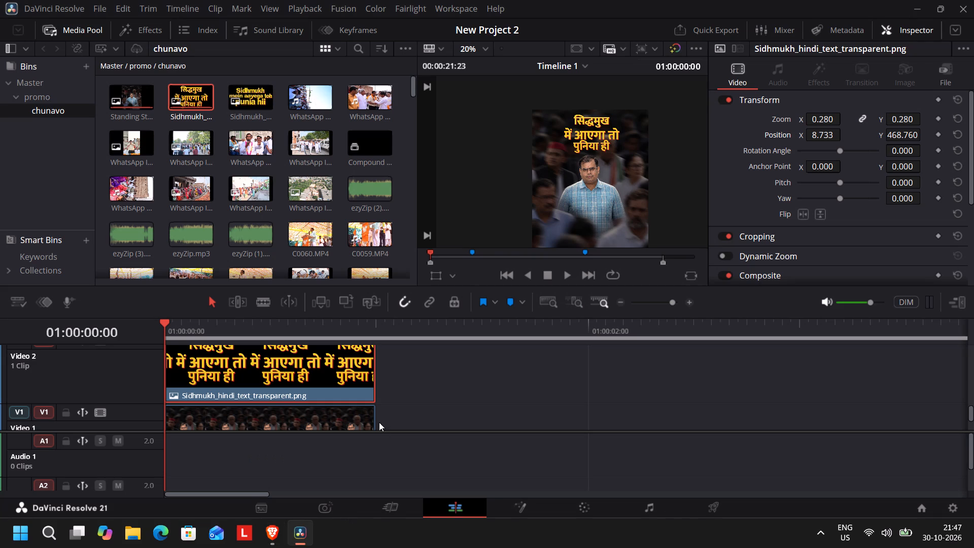
scroll(403, 424, "down", 2)
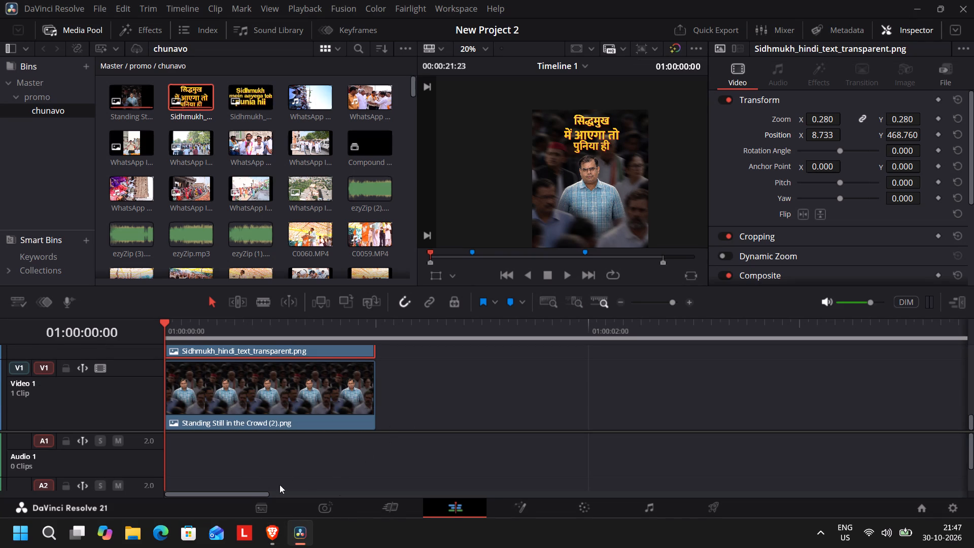
left_click(392, 506)
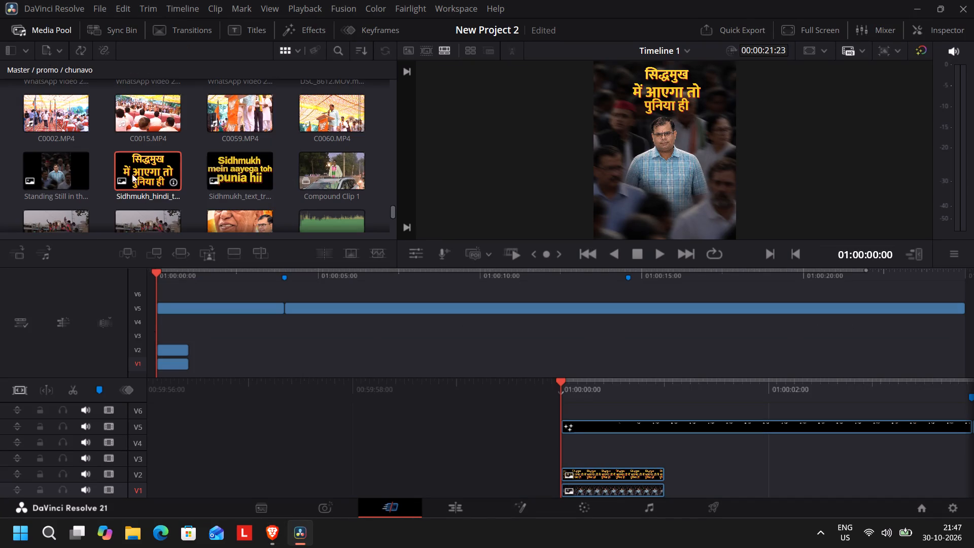
left_click(44, 53)
double_click(189, 121)
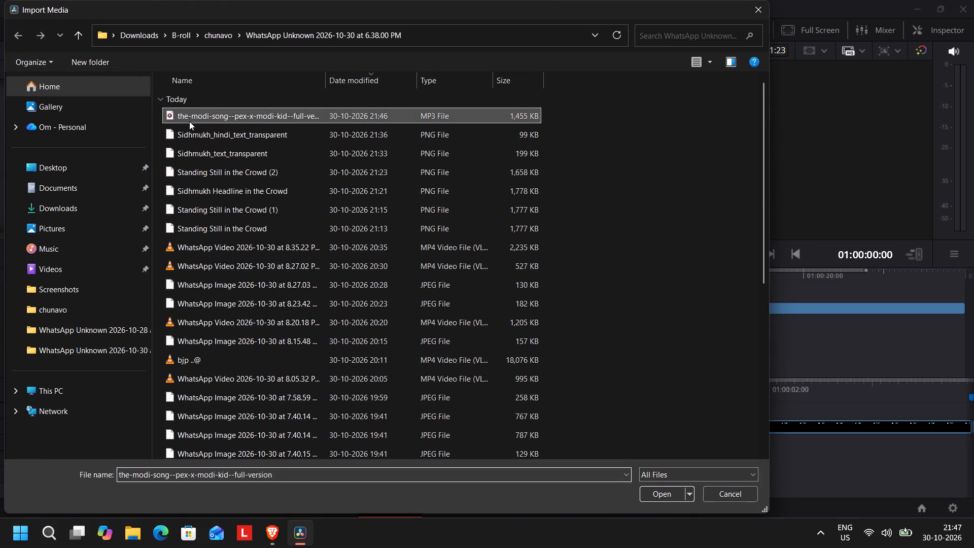
left_click(443, 508)
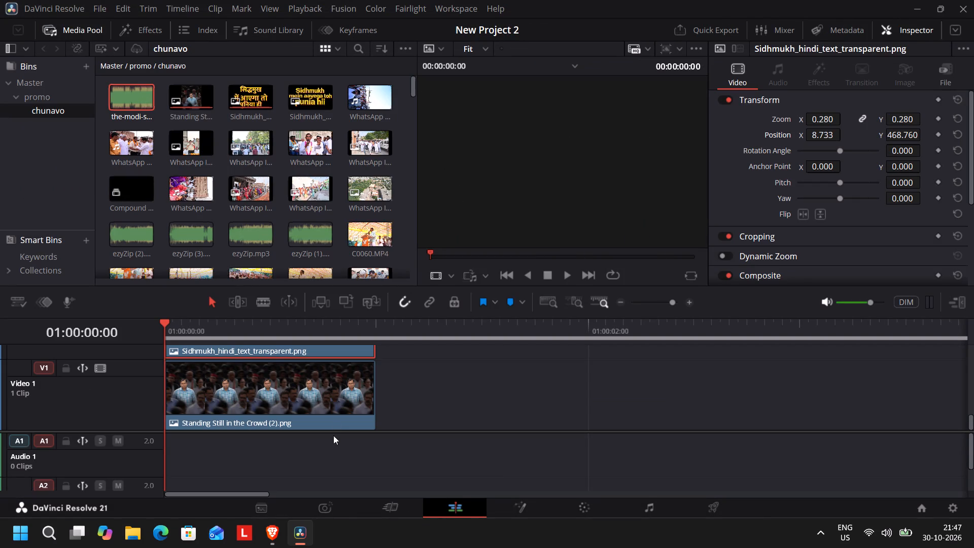
Switch to Brave and close the Facebook tab.
left_click(280, 530)
left_click(610, 14)
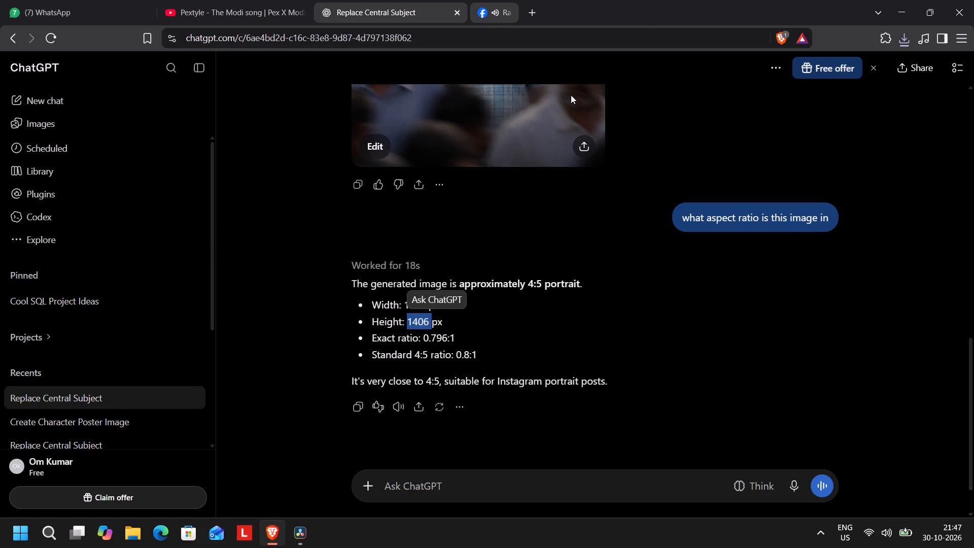
Return to DaVinci Resolve and place the Modi song MP3 on Audio 1 near the start of the timeline.
left_click(297, 541)
left_click_drag(120, 102, 238, 321)
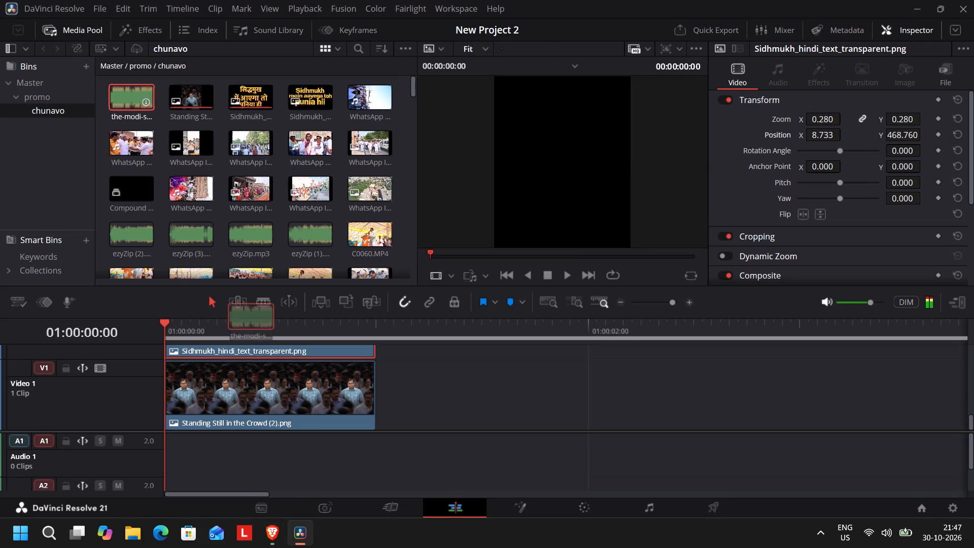
left_click_drag(238, 321, 275, 410)
left_click_drag(335, 455, 234, 449)
Play the song to find where the beat kicks in, trim the clip's start to about 01:00:05:23, and move it to the timeline start.
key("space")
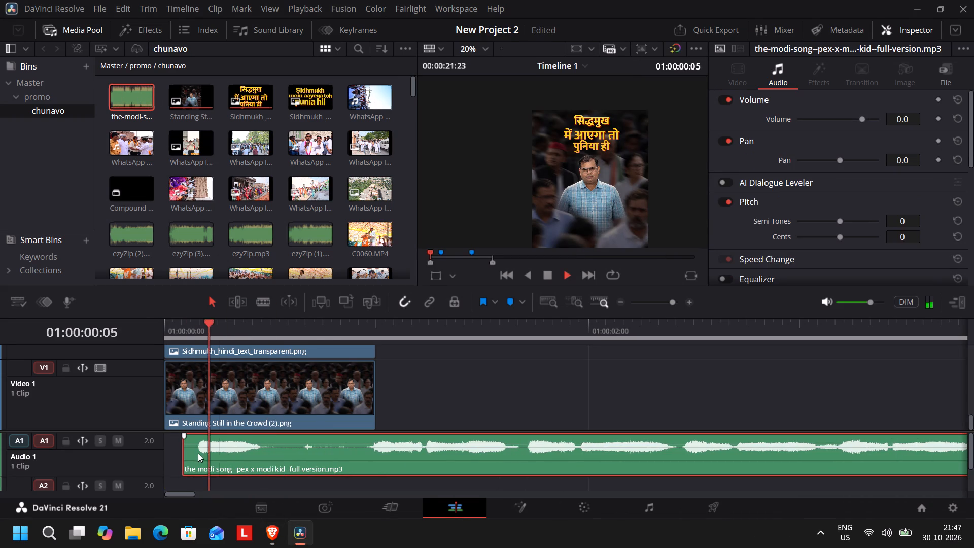
left_click_drag(672, 301, 666, 301)
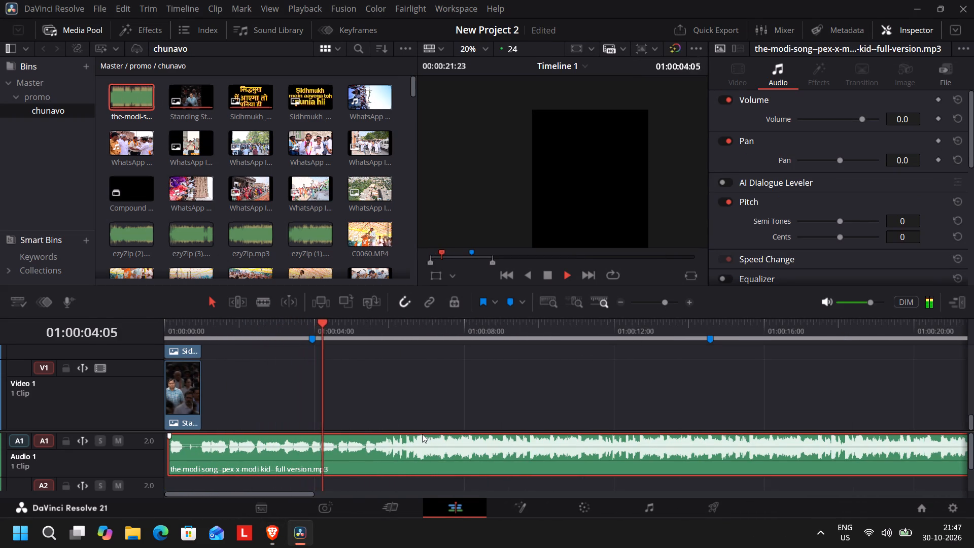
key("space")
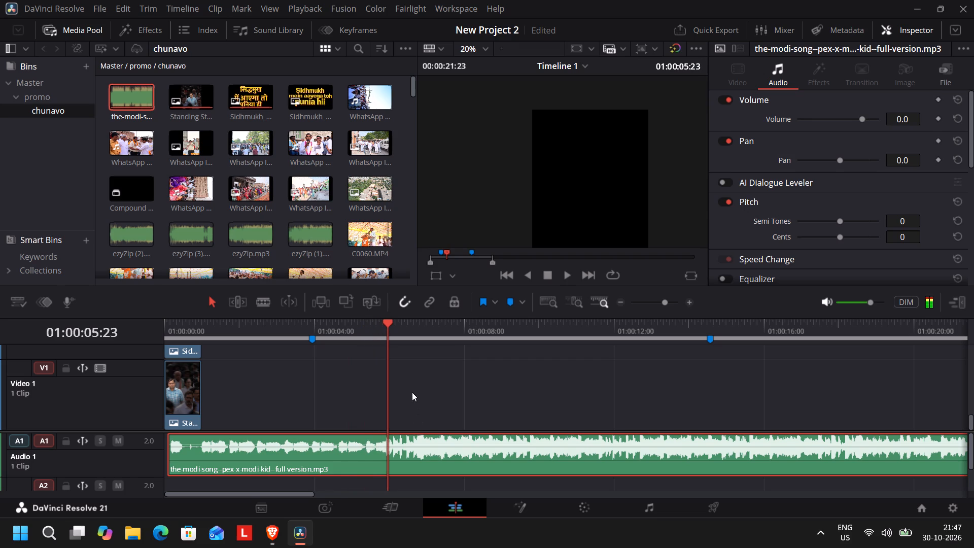
left_click_drag(171, 448, 392, 444)
left_click_drag(430, 449, 166, 444)
Play the timeline from the beginning to listen to the trimmed song.
left_click_drag(392, 322, 128, 332)
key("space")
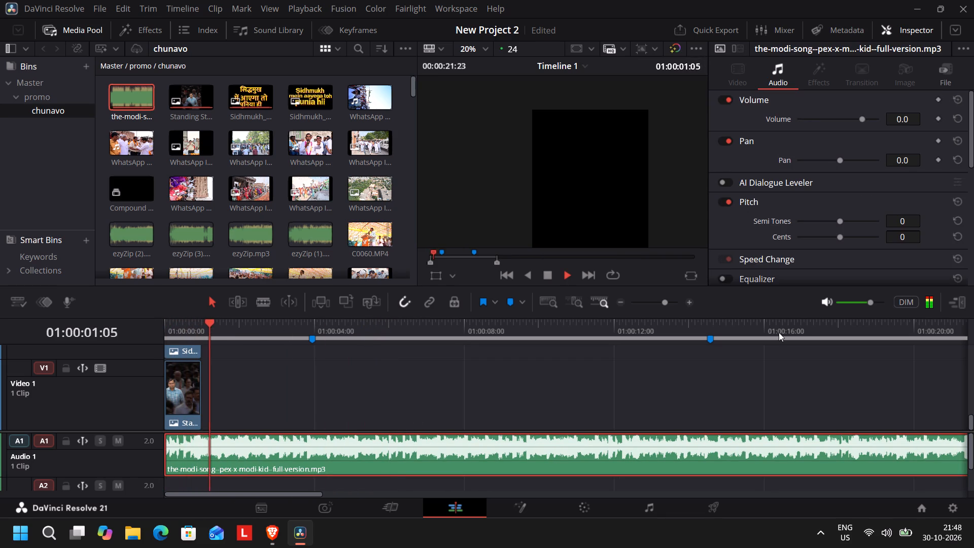
Trim about half a second off the start of the Modi song clip, move it back to the timeline's start, and play the opening.
key("space")
left_click_drag(234, 332, 186, 338)
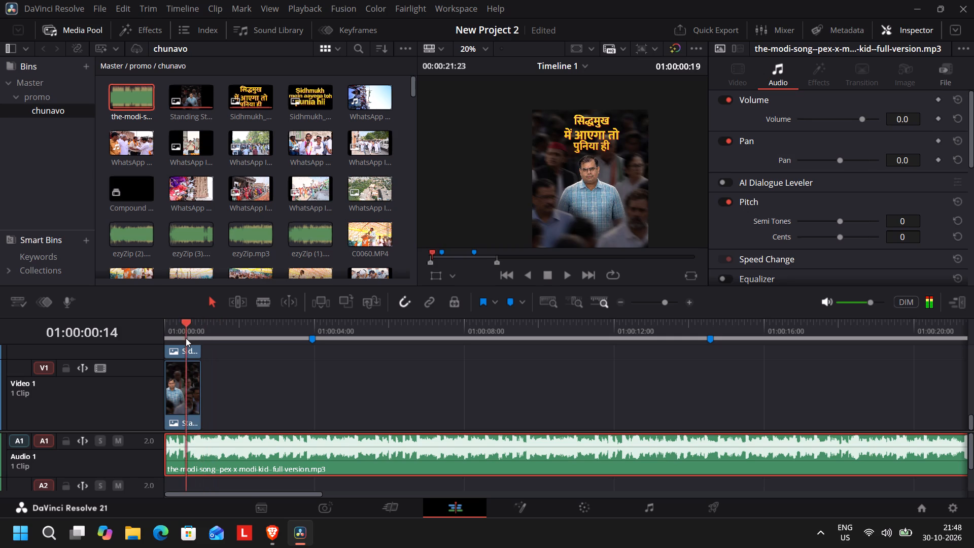
left_click_drag(186, 338, 181, 338)
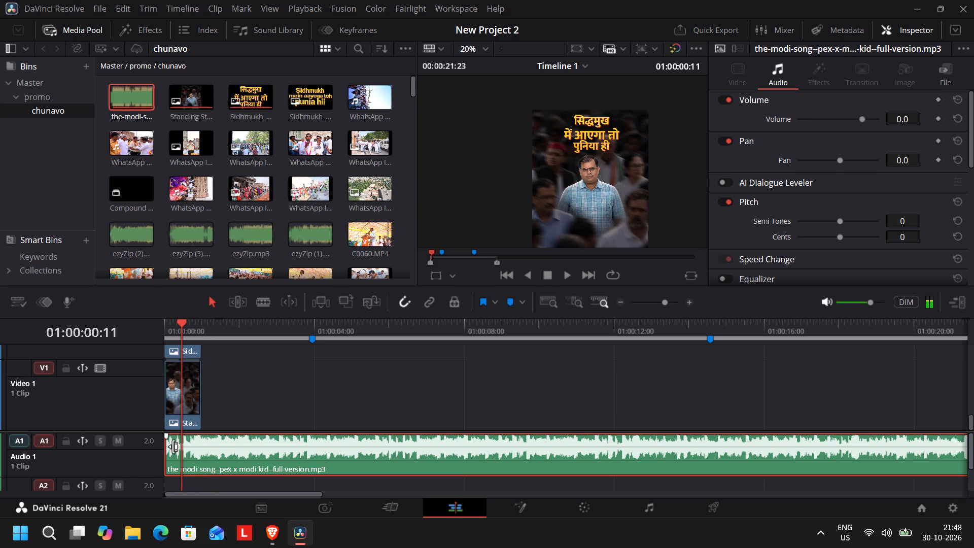
left_click_drag(170, 447, 186, 445)
left_click_drag(222, 449, 155, 444)
key("space")
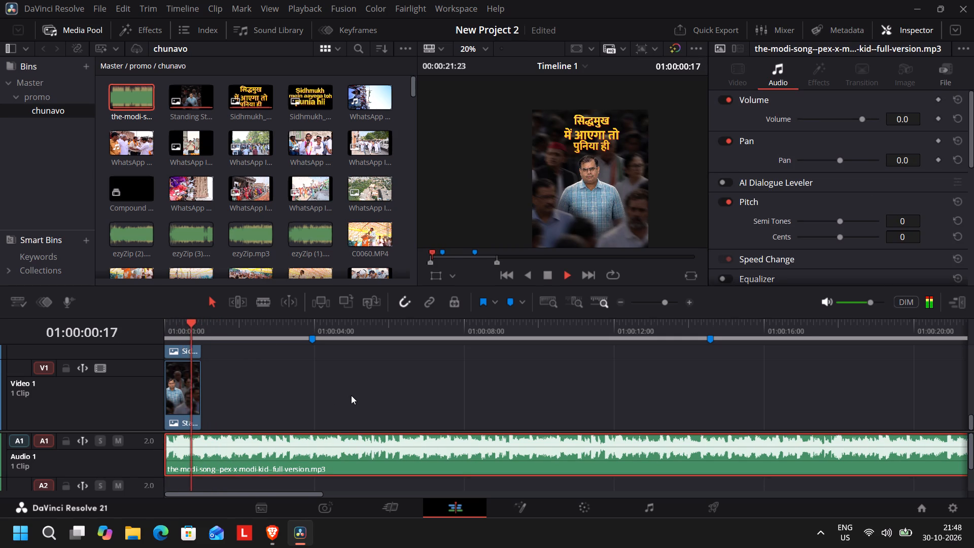
left_click_drag(217, 331, 68, 334)
key("space")
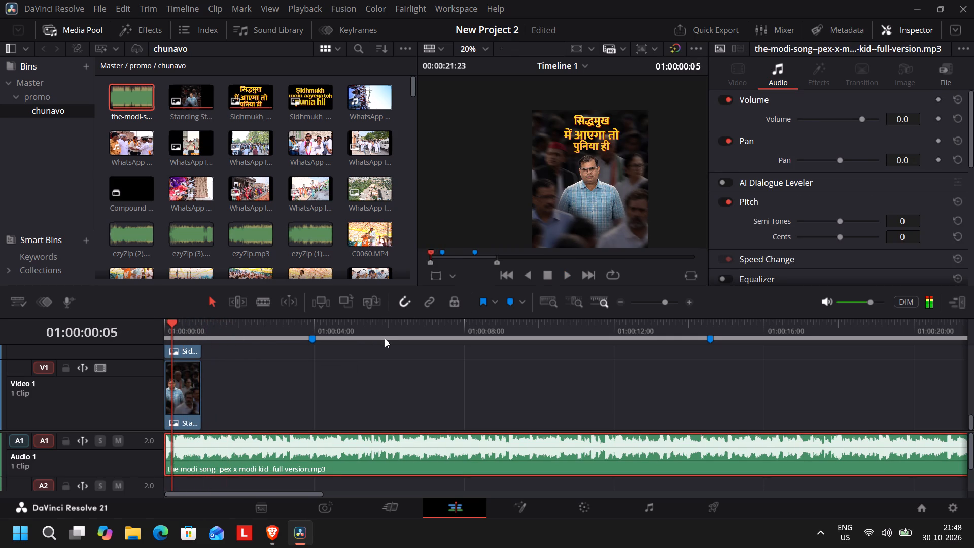
key("space")
key("space")
left_click_drag(185, 325, 92, 330)
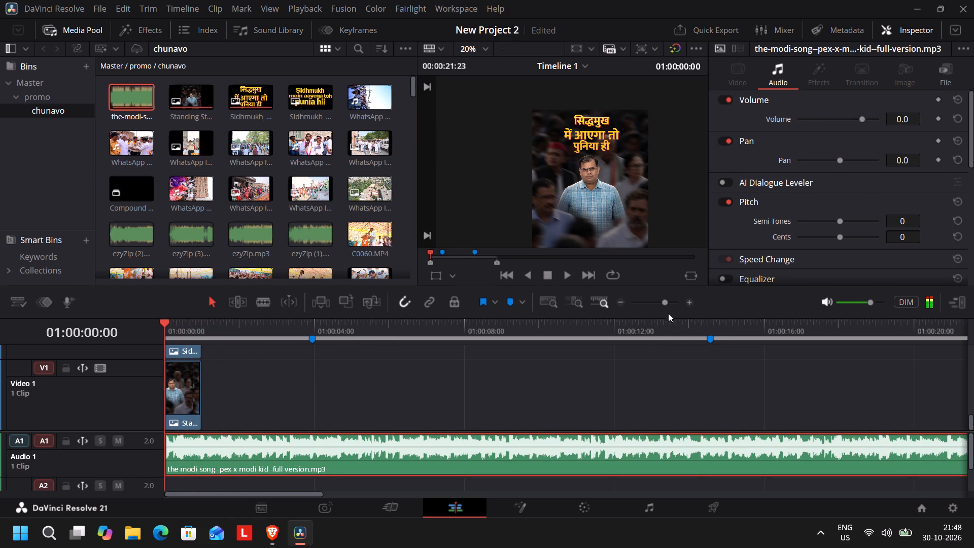
Shift the song clip about 8 frames later, extend its start back to the timeline's beginning, and play the opening.
left_click(671, 308)
left_click_drag(442, 475, 490, 467)
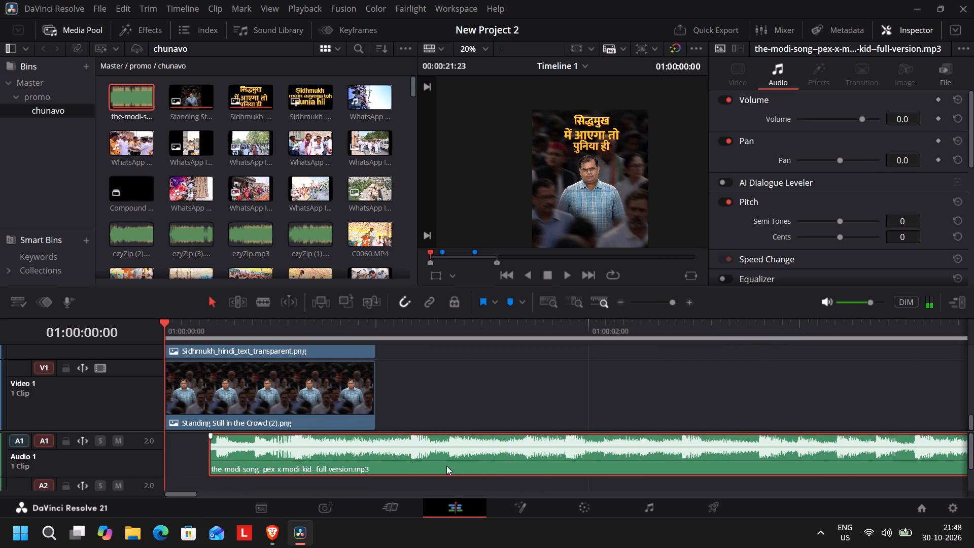
key("Right")
key("Right")
key("Right")
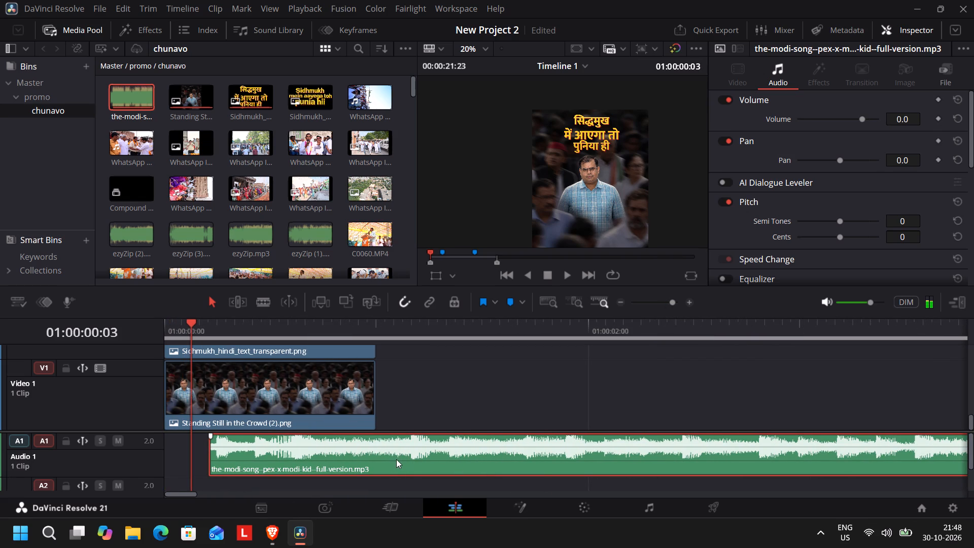
key("Right")
key("Right")
key("Right")
key("Right")
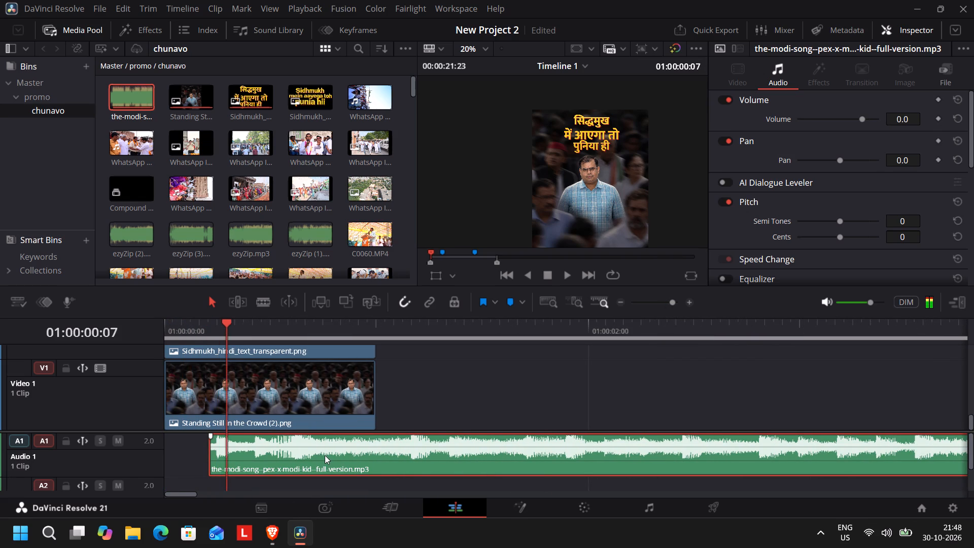
key("Right")
left_click_drag(325, 455, 353, 455)
left_click_drag(239, 452, 119, 456)
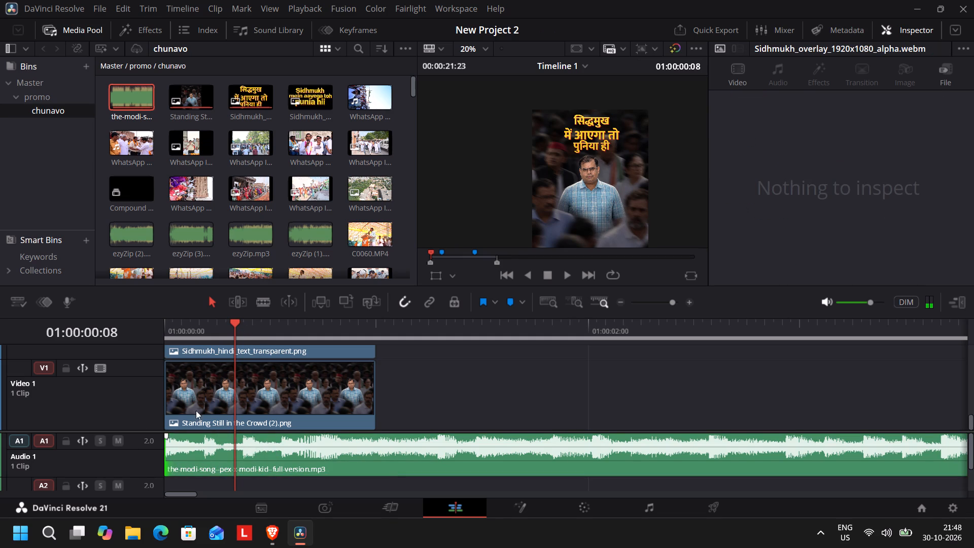
left_click_drag(229, 334, 135, 329)
key("space")
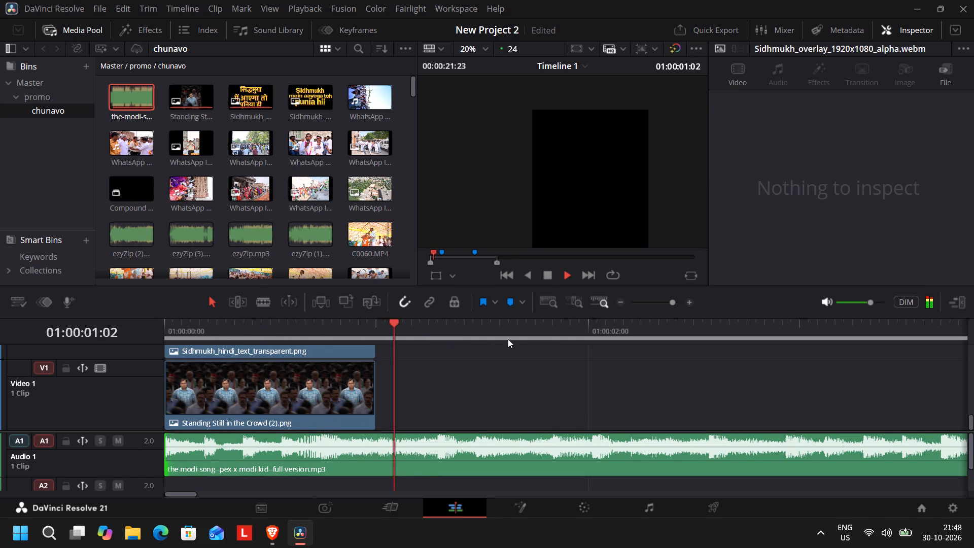
key("space")
Listen to the song and extend the "Standing Still in the Crowd (2).png" clip on Video 1 to a length of 12:12.
left_click_drag(668, 300, 663, 301)
key("space")
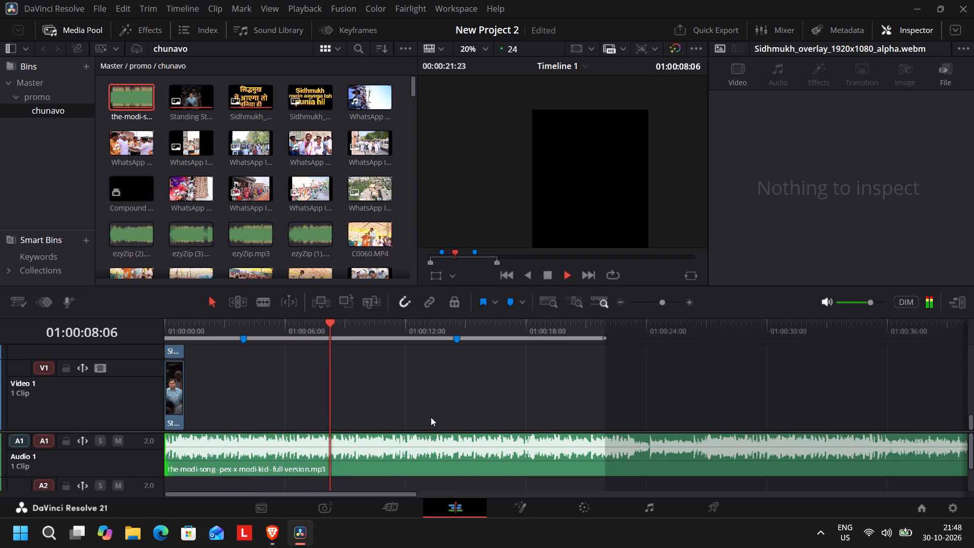
left_click_drag(182, 388, 233, 388)
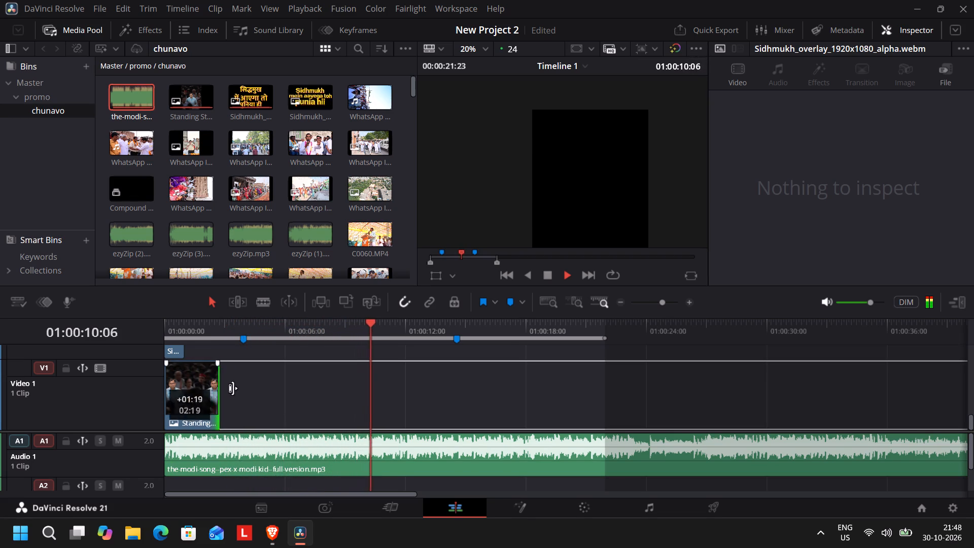
left_click_drag(233, 388, 411, 394)
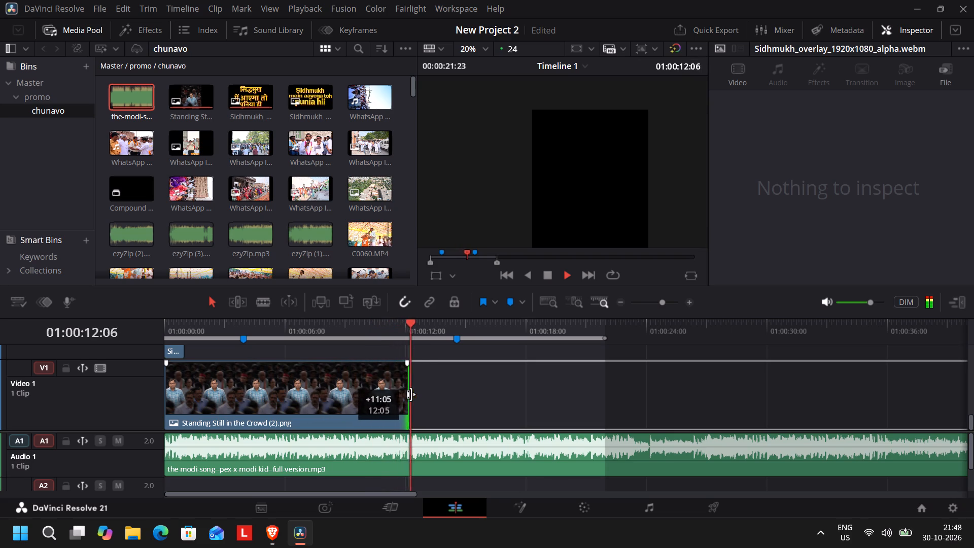
left_click_drag(411, 394, 439, 395)
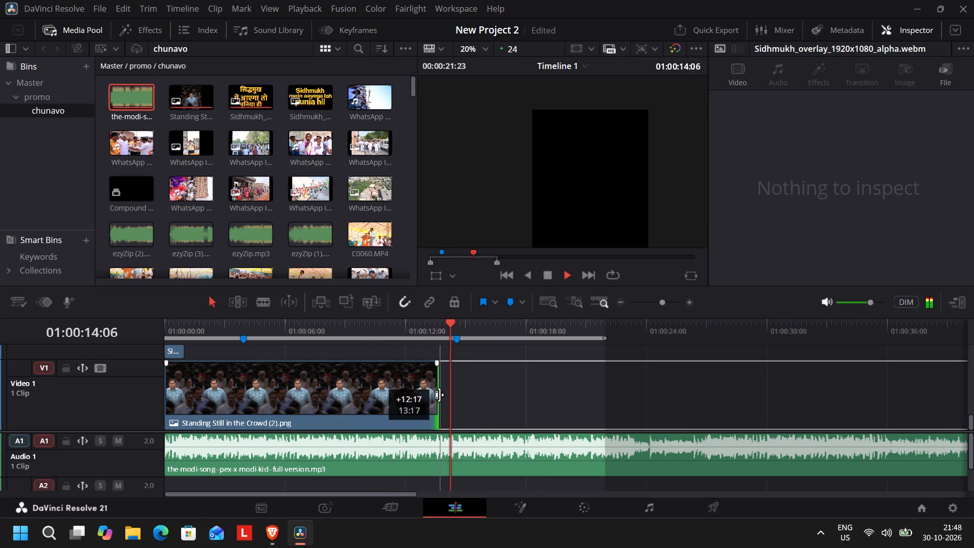
left_click_drag(439, 395, 512, 397)
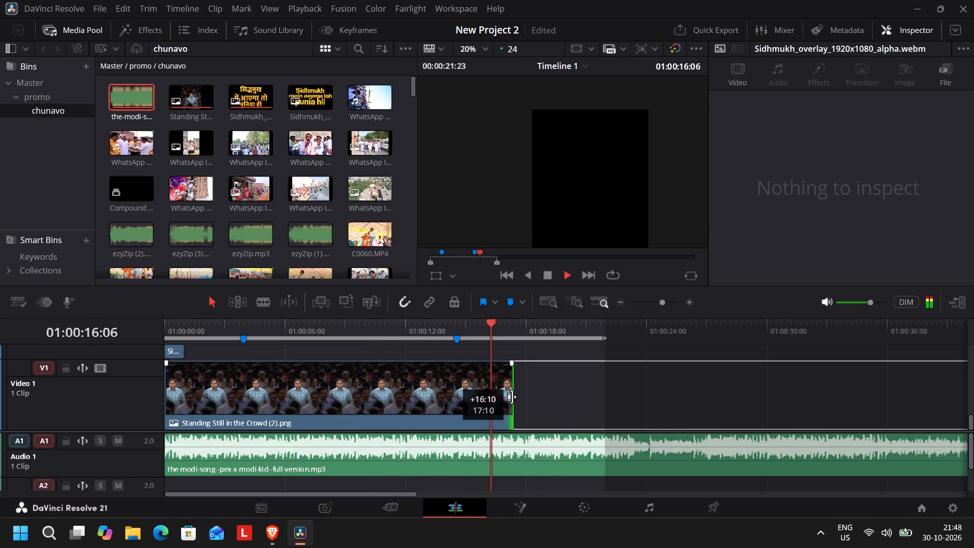
left_click_drag(512, 397, 418, 395)
key("space")
key("space")
left_click_drag(516, 338, 342, 360)
key("space")
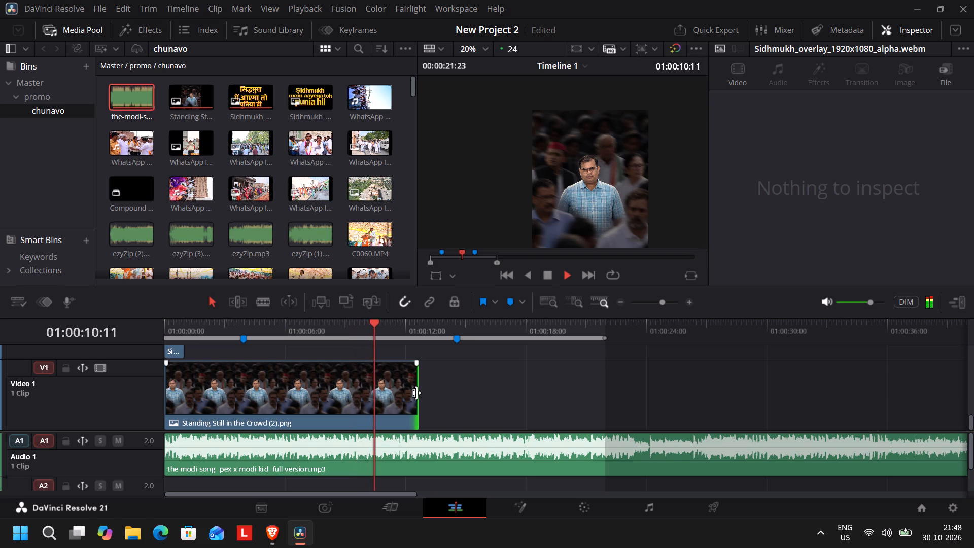
key("space")
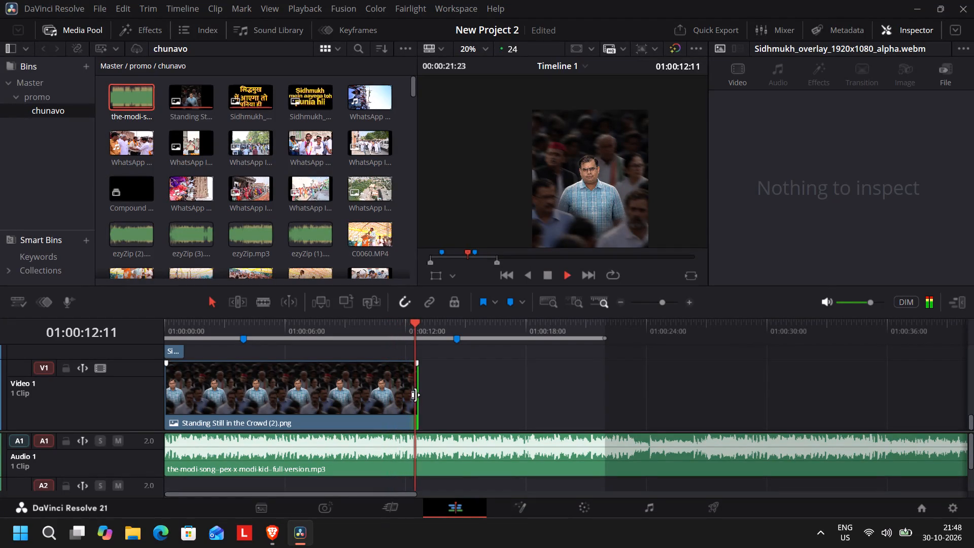
left_click_drag(418, 385, 409, 386)
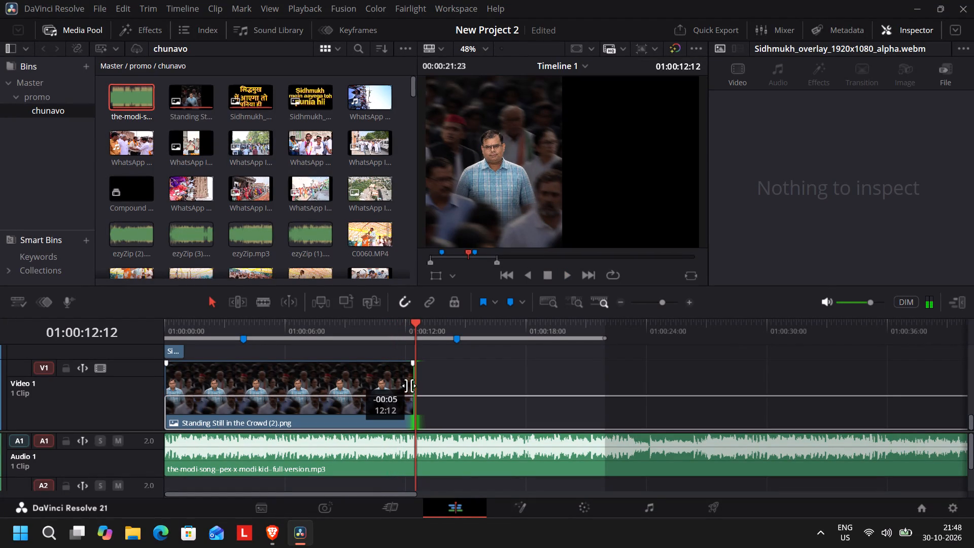
left_click_drag(409, 386, 404, 387)
Extend the Hindi slogan clip on Video 2 to end at 01:00:12:12, level with the crowd image.
scroll(207, 402, "up", 1)
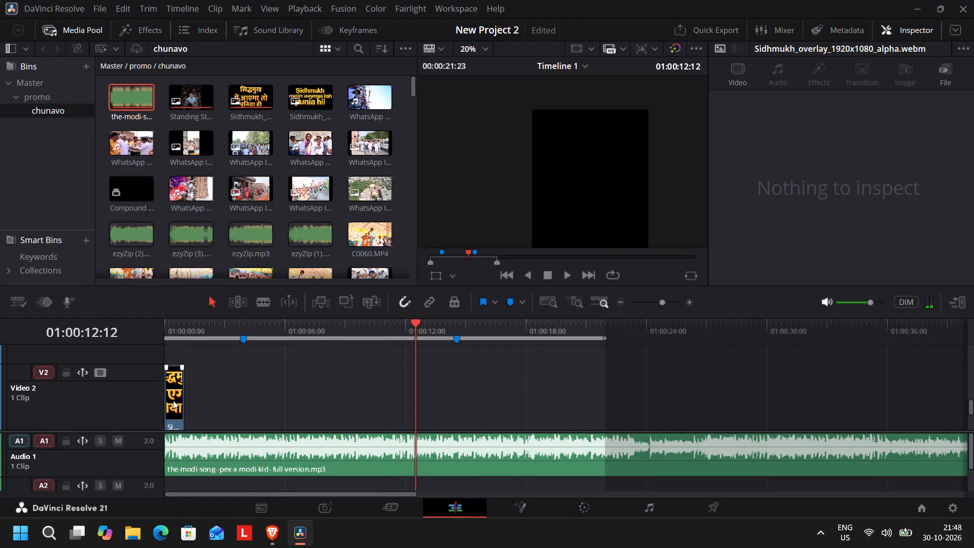
left_click_drag(183, 396, 388, 392)
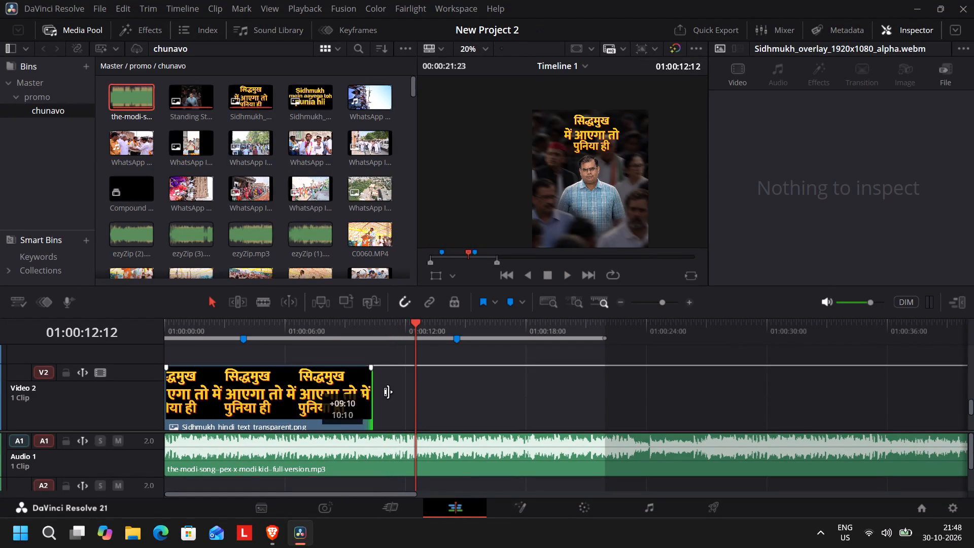
left_click_drag(388, 392, 416, 392)
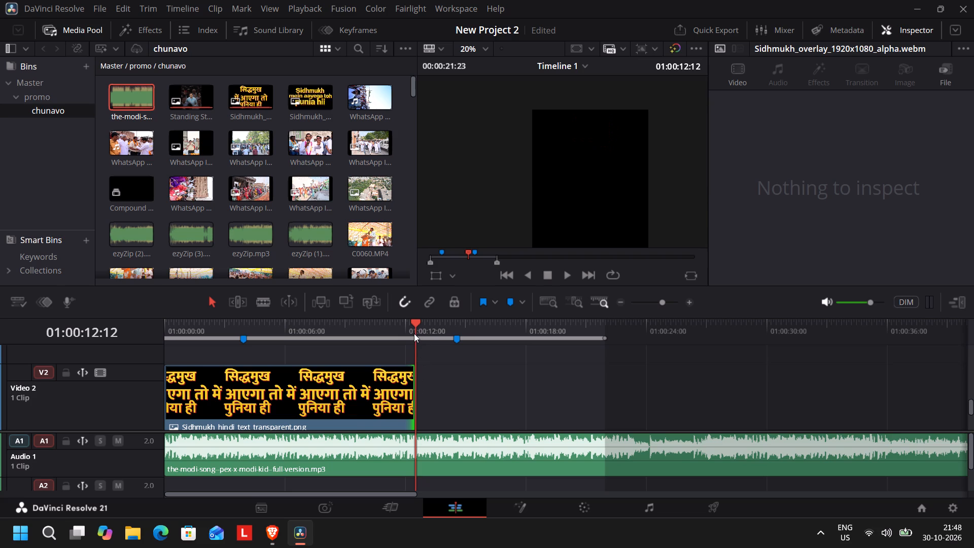
Mark the timeline's out point at 01:00:12:12 and play the promo from the start.
key("o")
left_click_drag(410, 328, 167, 348)
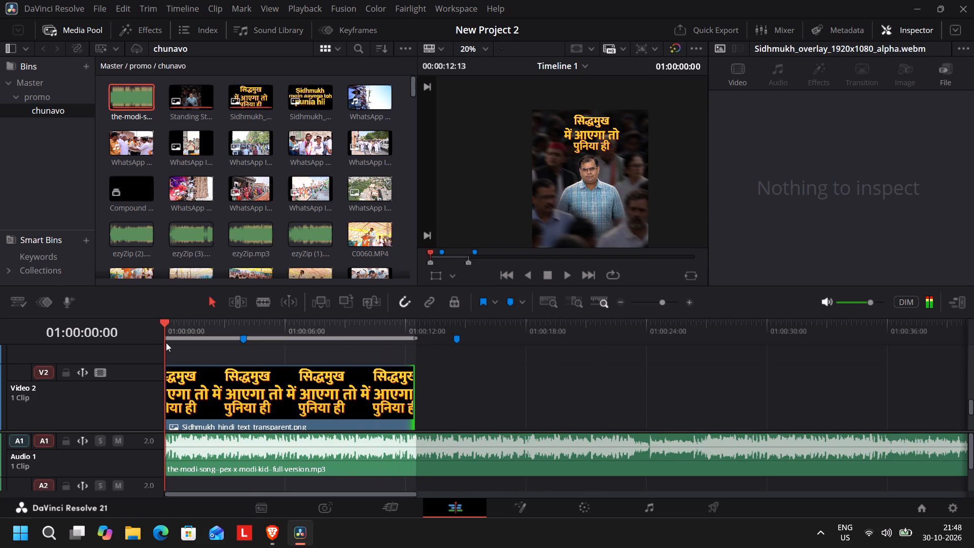
key("space")
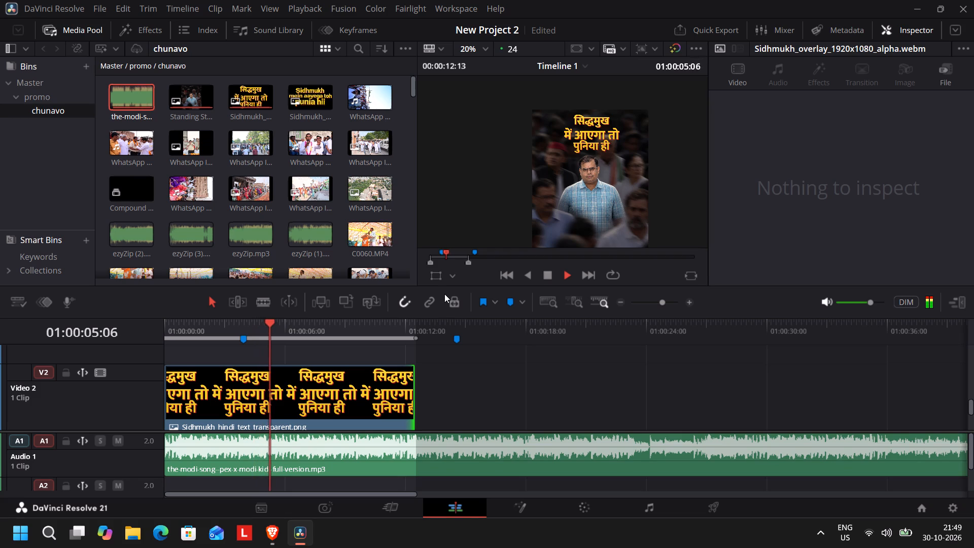
left_click_drag(454, 317, 457, 287)
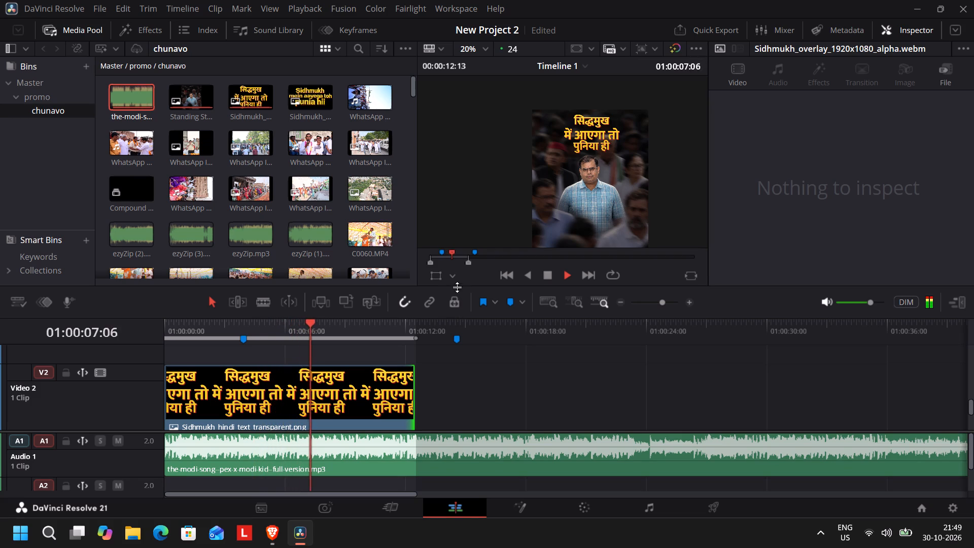
left_click_drag(457, 287, 457, 281)
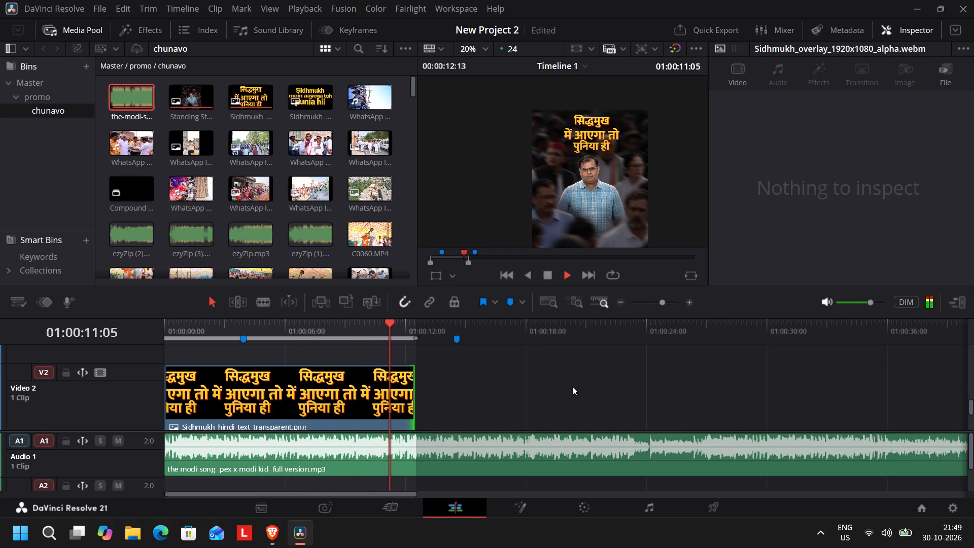
key("space")
Open the Deliver page and set the render file name to "Untitled_NXT_VID".
left_click(728, 513)
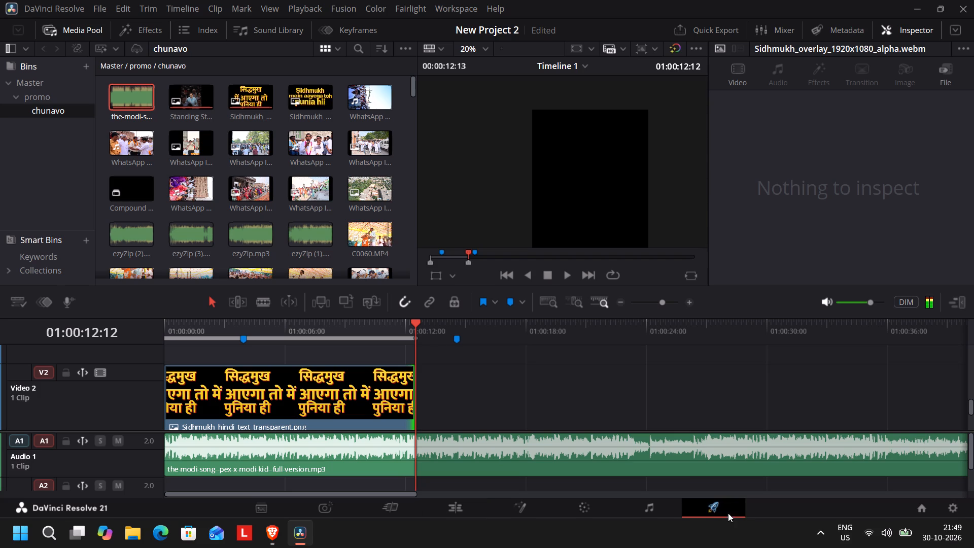
left_click(148, 114)
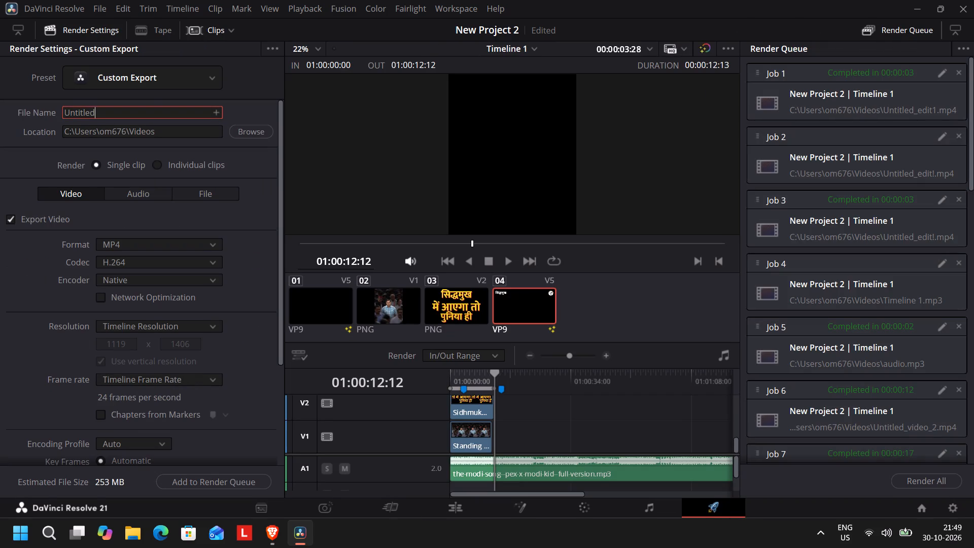
type("_CVI")
key("shift+BackSpace")
key("shift+BackSpace")
key("shift+BackSpace")
type("NXT_VID")
Set the export's encoding profile to High.
scroll(127, 262, "down", 1)
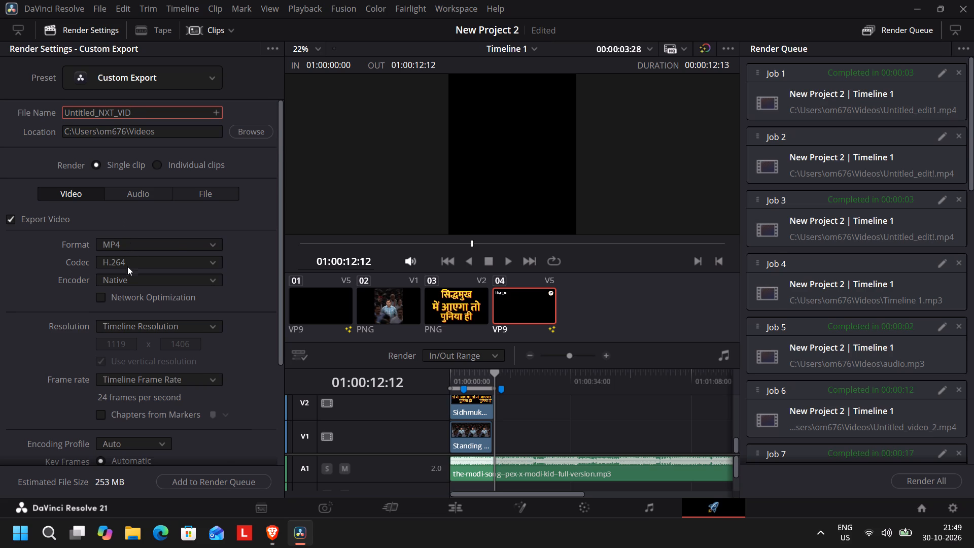
scroll(127, 266, "down", 2)
scroll(141, 317, "down", 1)
left_click(143, 311)
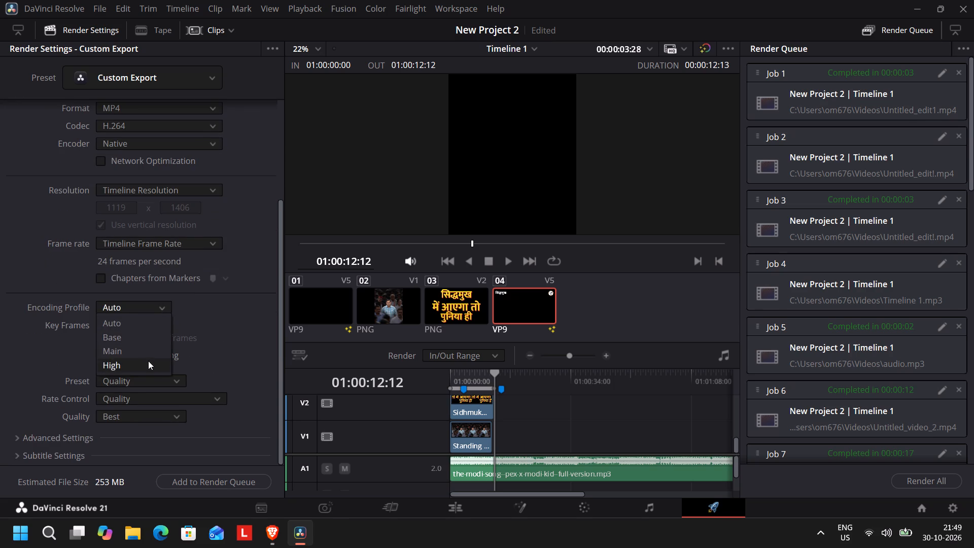
left_click(148, 361)
scroll(149, 395, "down", 1)
scroll(170, 430, "down", 1)
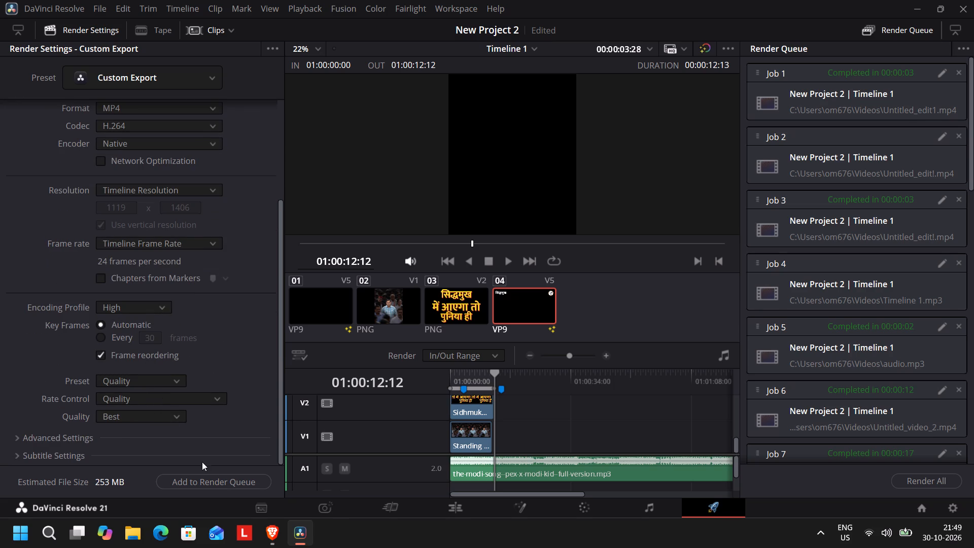
Add the Untitled_NXT_VID export to the render queue and start rendering it.
left_click(209, 472)
left_click(214, 481)
left_click(915, 486)
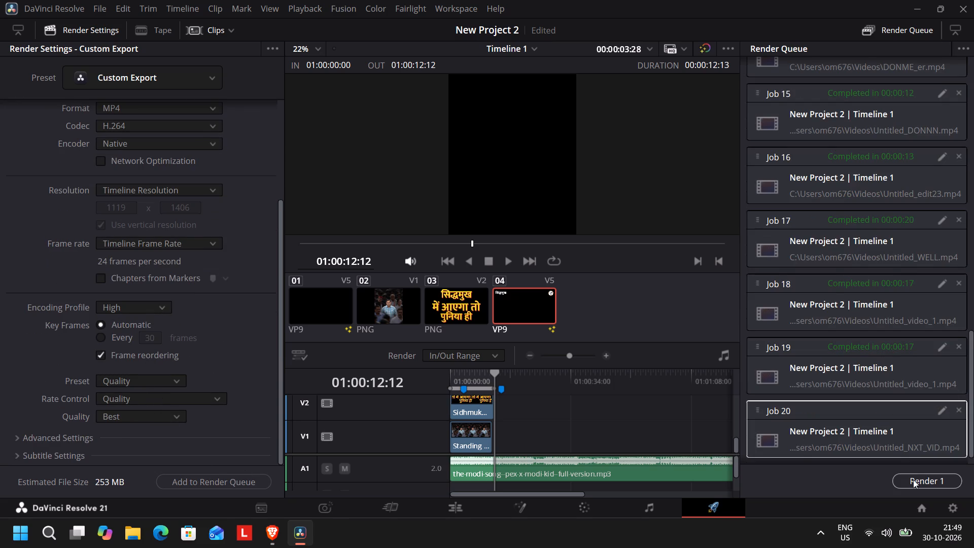